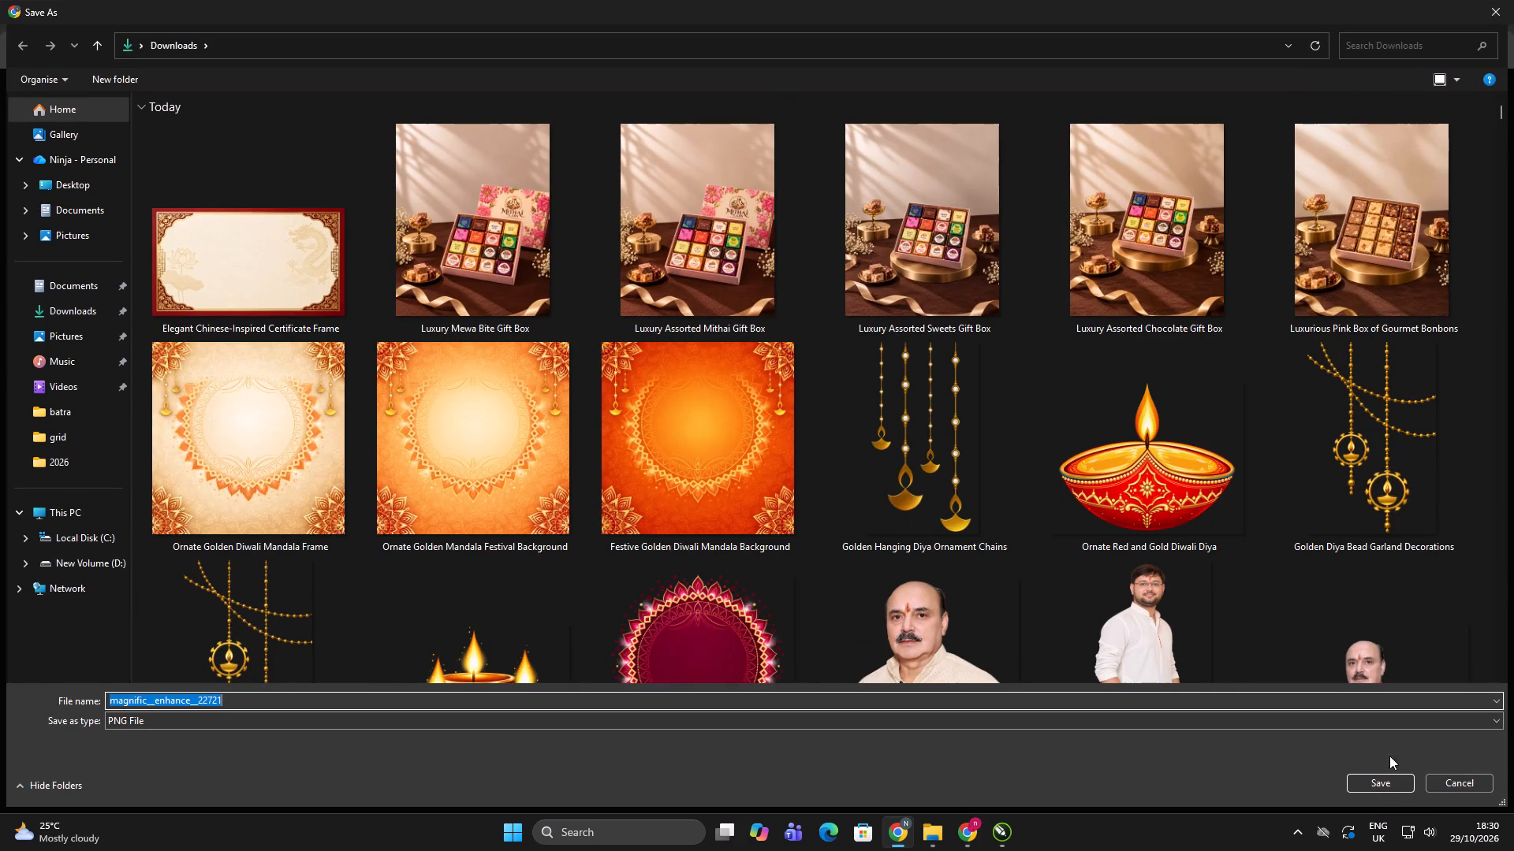
pyautogui.click(1372, 780)
pyautogui.scroll(-6, 979, 435)
# Switch to CorelDRAW with the New Batra Grid 2026 document.
pyautogui.hotkey('alt', 'Tab')
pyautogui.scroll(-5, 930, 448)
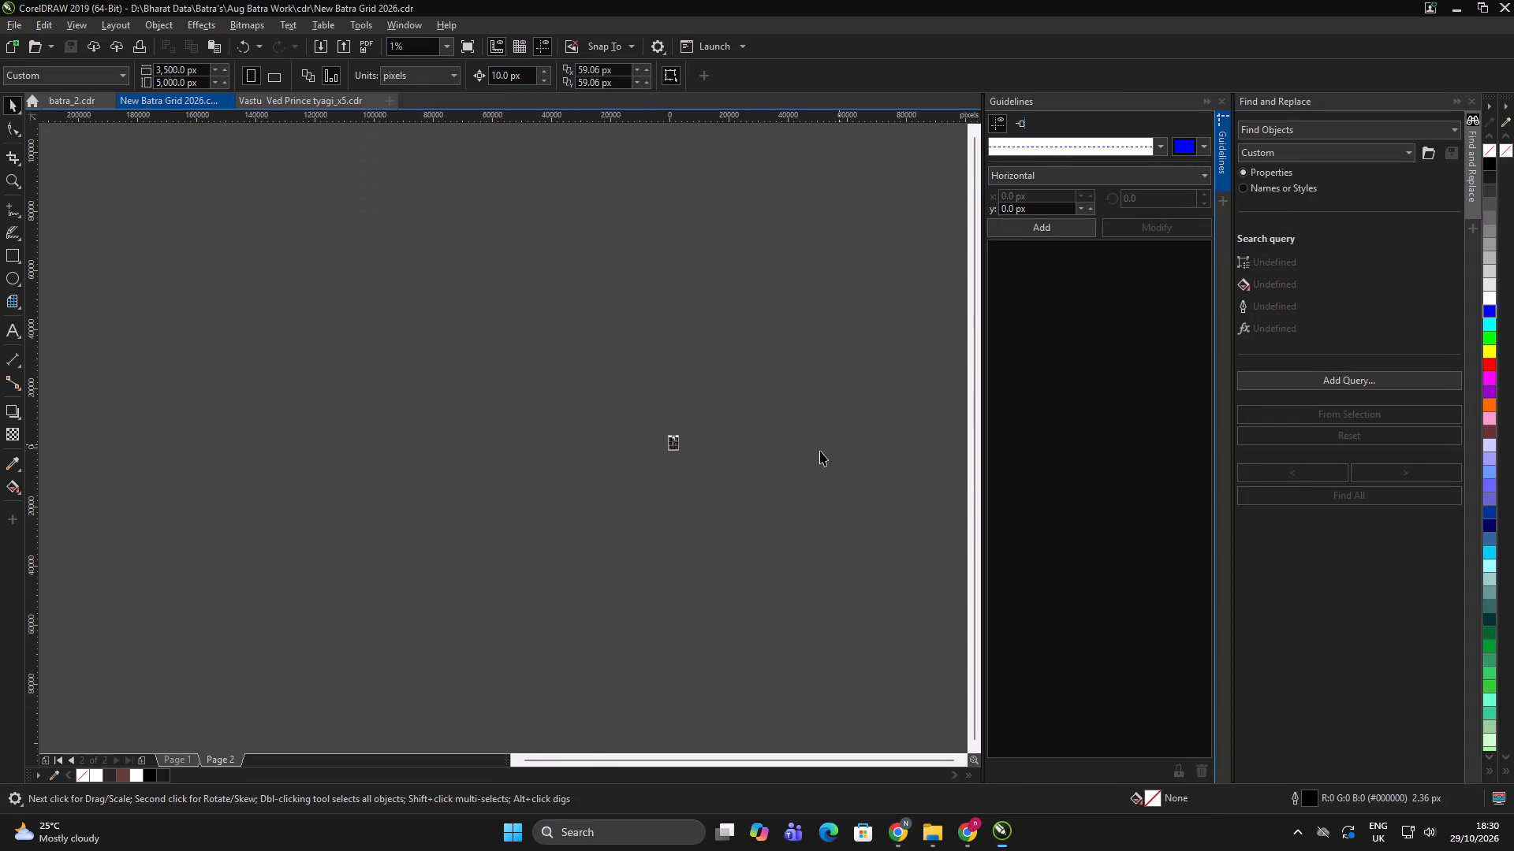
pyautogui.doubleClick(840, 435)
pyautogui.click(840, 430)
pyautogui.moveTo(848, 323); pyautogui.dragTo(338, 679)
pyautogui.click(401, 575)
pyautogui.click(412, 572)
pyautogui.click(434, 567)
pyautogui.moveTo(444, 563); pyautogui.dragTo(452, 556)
# Bring the Vastu Ved document to the front and close it.
pyautogui.click(284, 93)
pyautogui.click(349, 228)
pyautogui.click(513, 218)
pyautogui.click(521, 219)
pyautogui.click(537, 221)
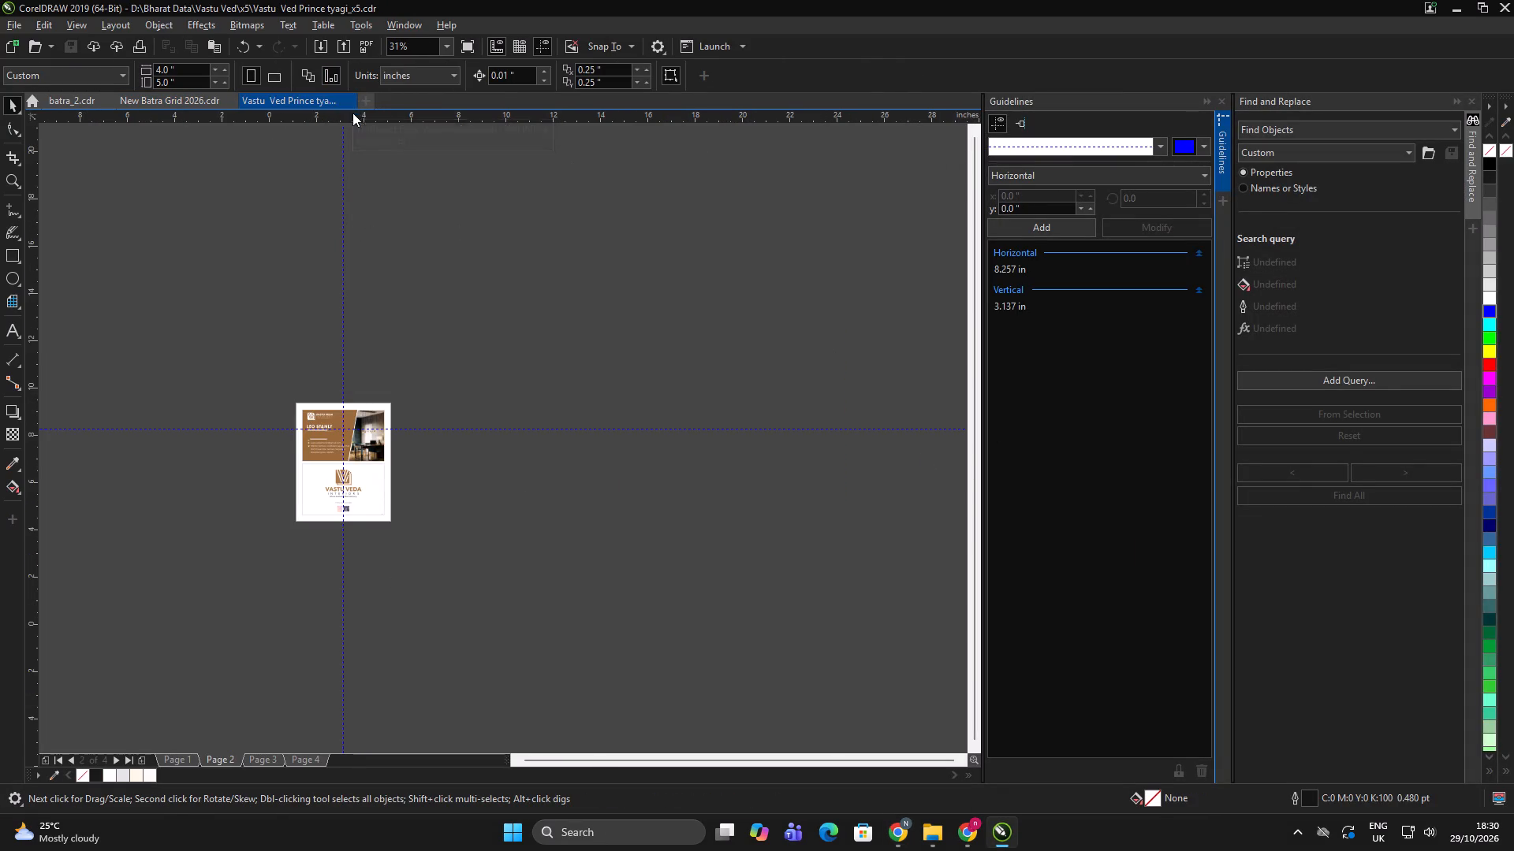
pyautogui.click(350, 101)
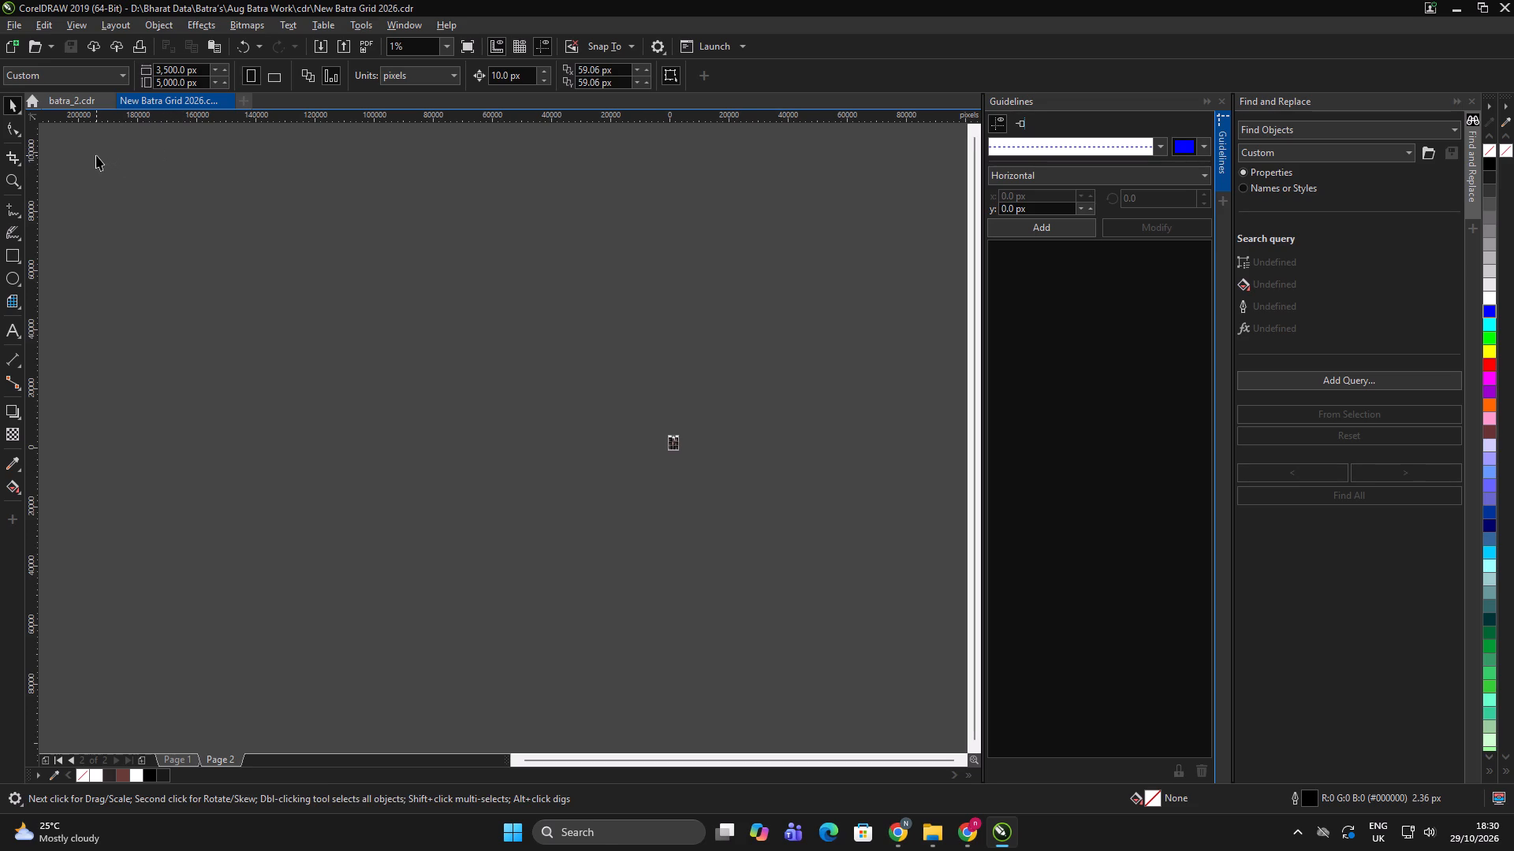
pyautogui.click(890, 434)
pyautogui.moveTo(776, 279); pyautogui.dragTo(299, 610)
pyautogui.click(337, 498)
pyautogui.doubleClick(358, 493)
# Close the New Batra Grid 2026 document.
pyautogui.click(224, 104)
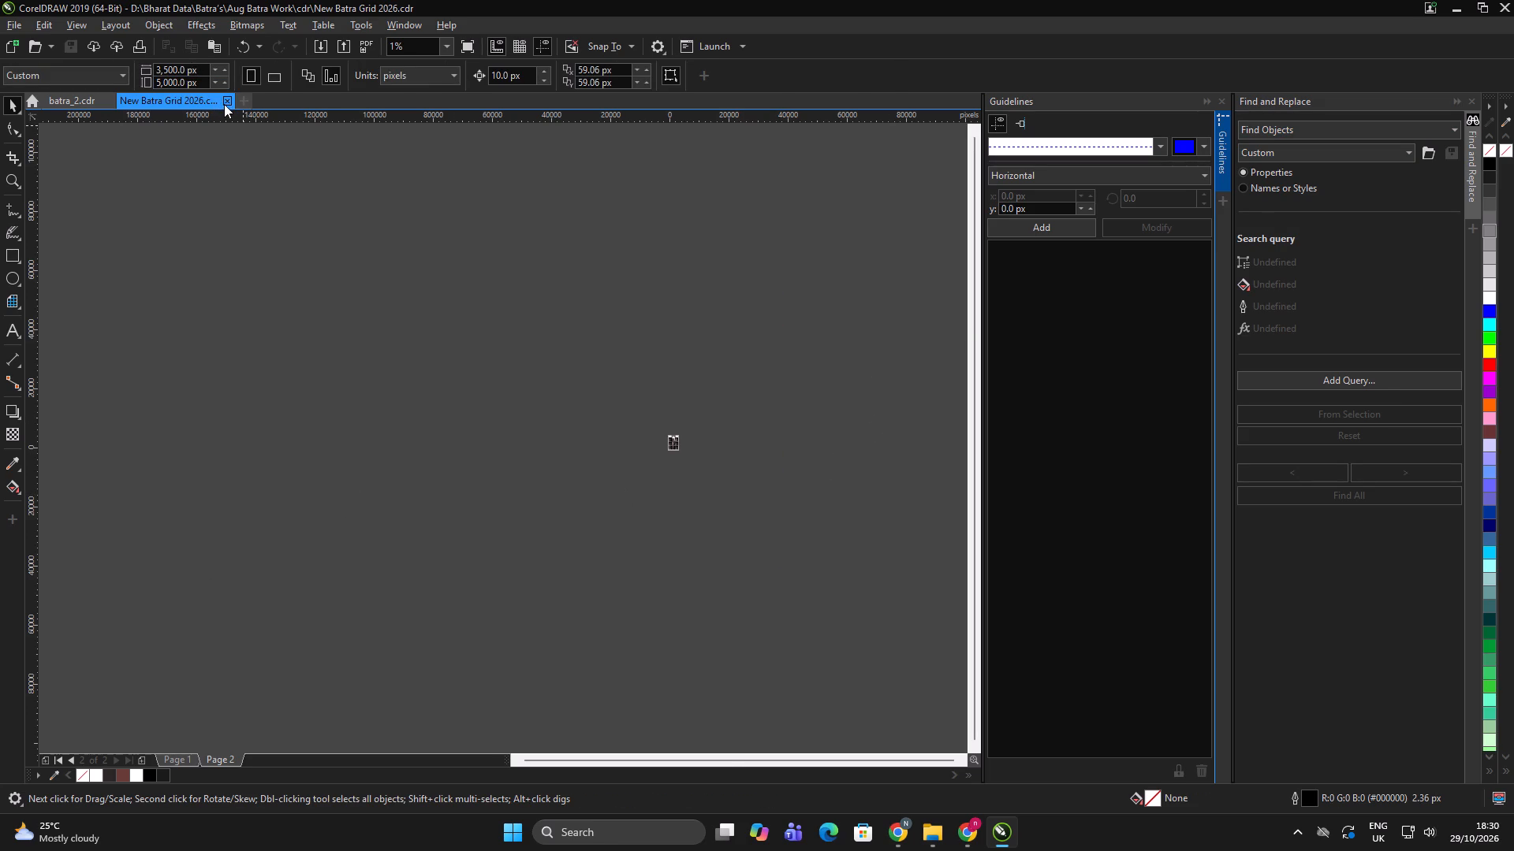
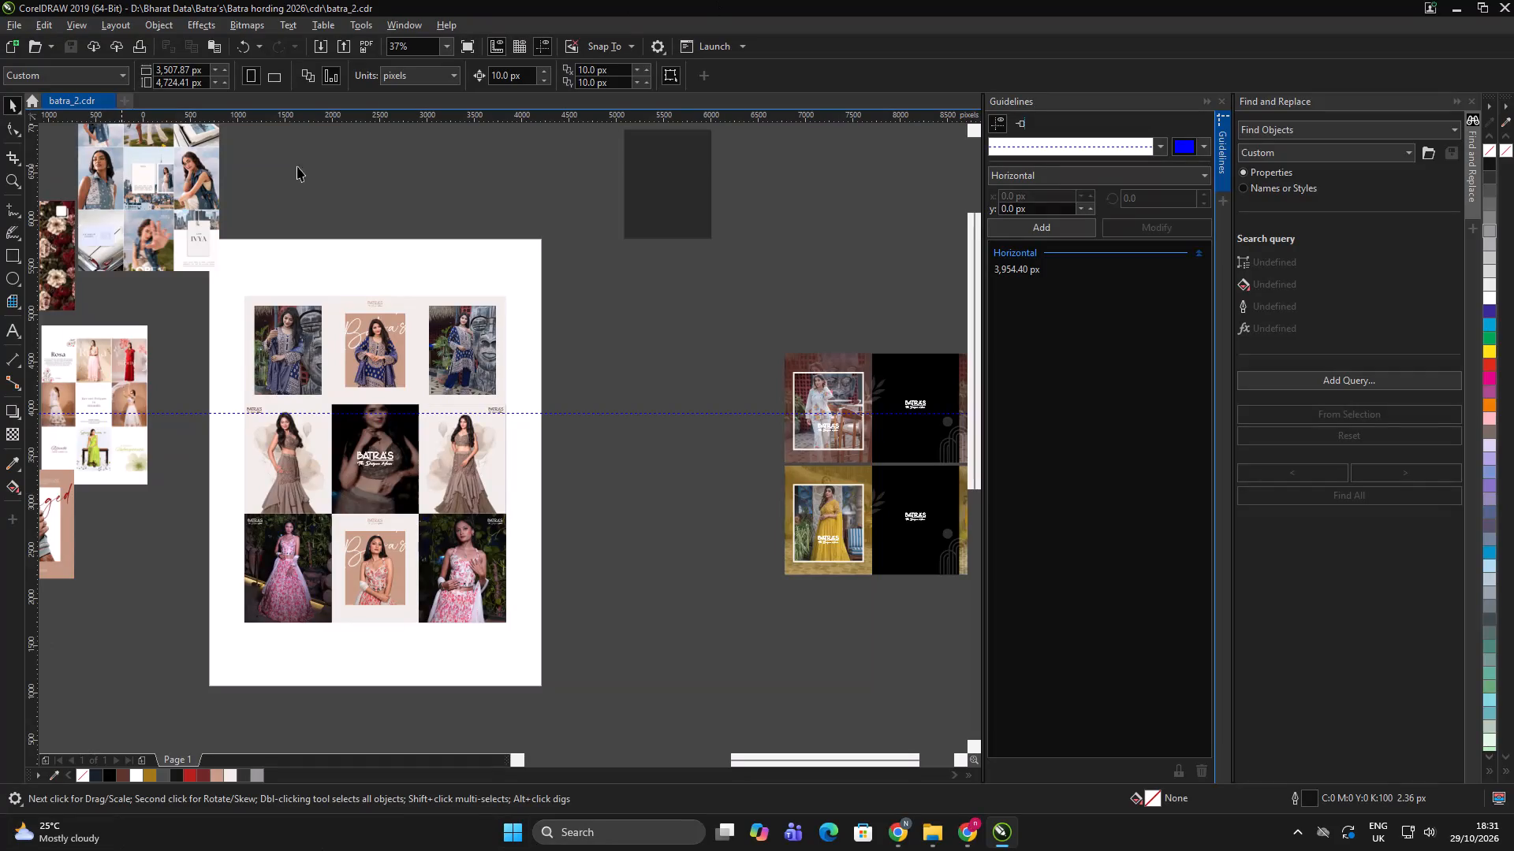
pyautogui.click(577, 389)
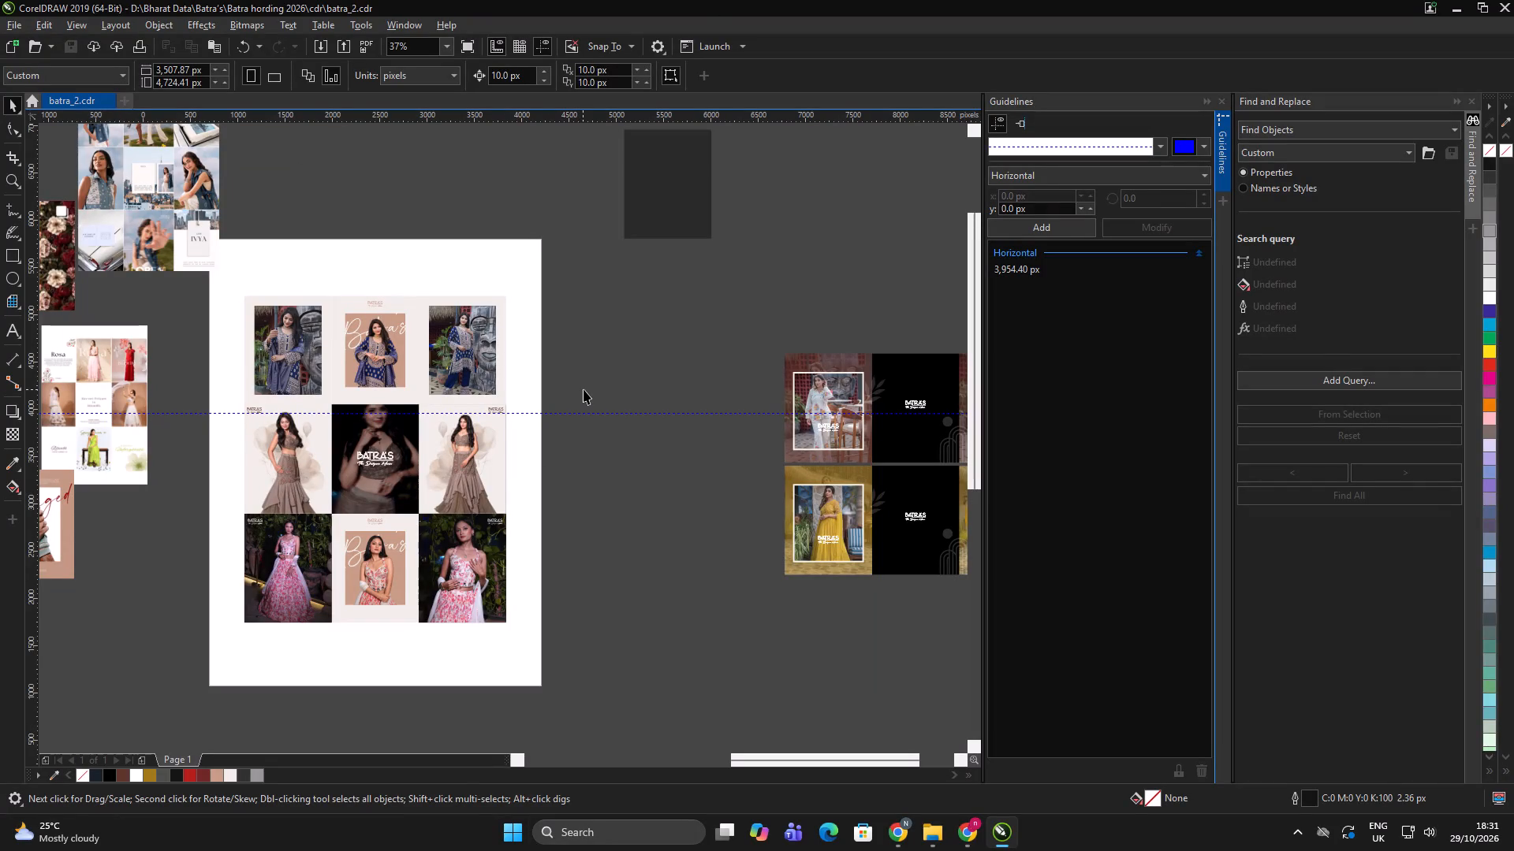
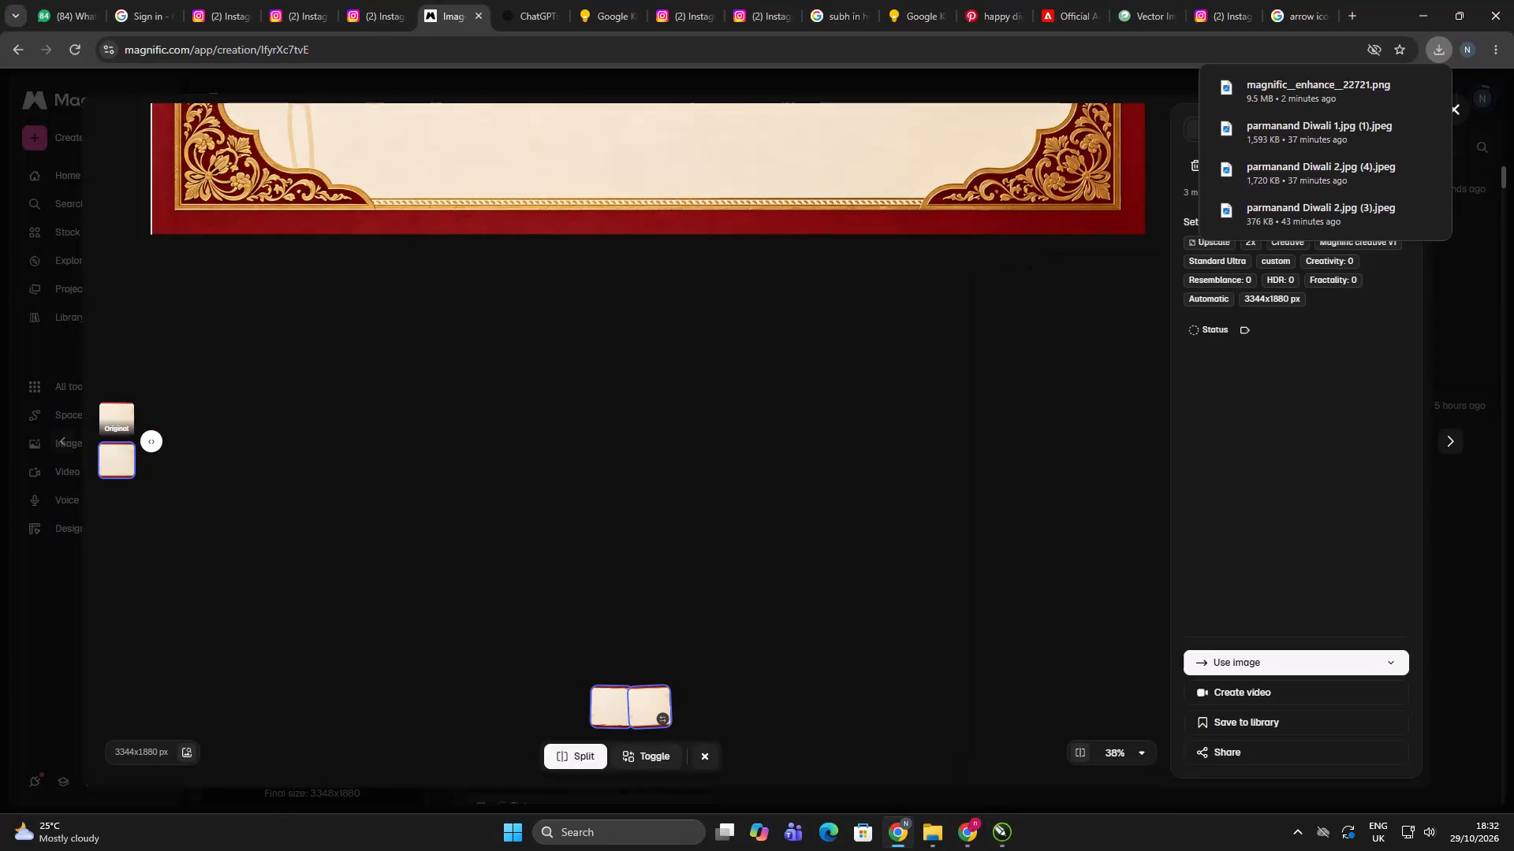
# Switch to CorelDRAW and close the batra_2.cdr document.
pyautogui.scroll(-7, 528, 495)
pyautogui.scroll(10, 696, 418)
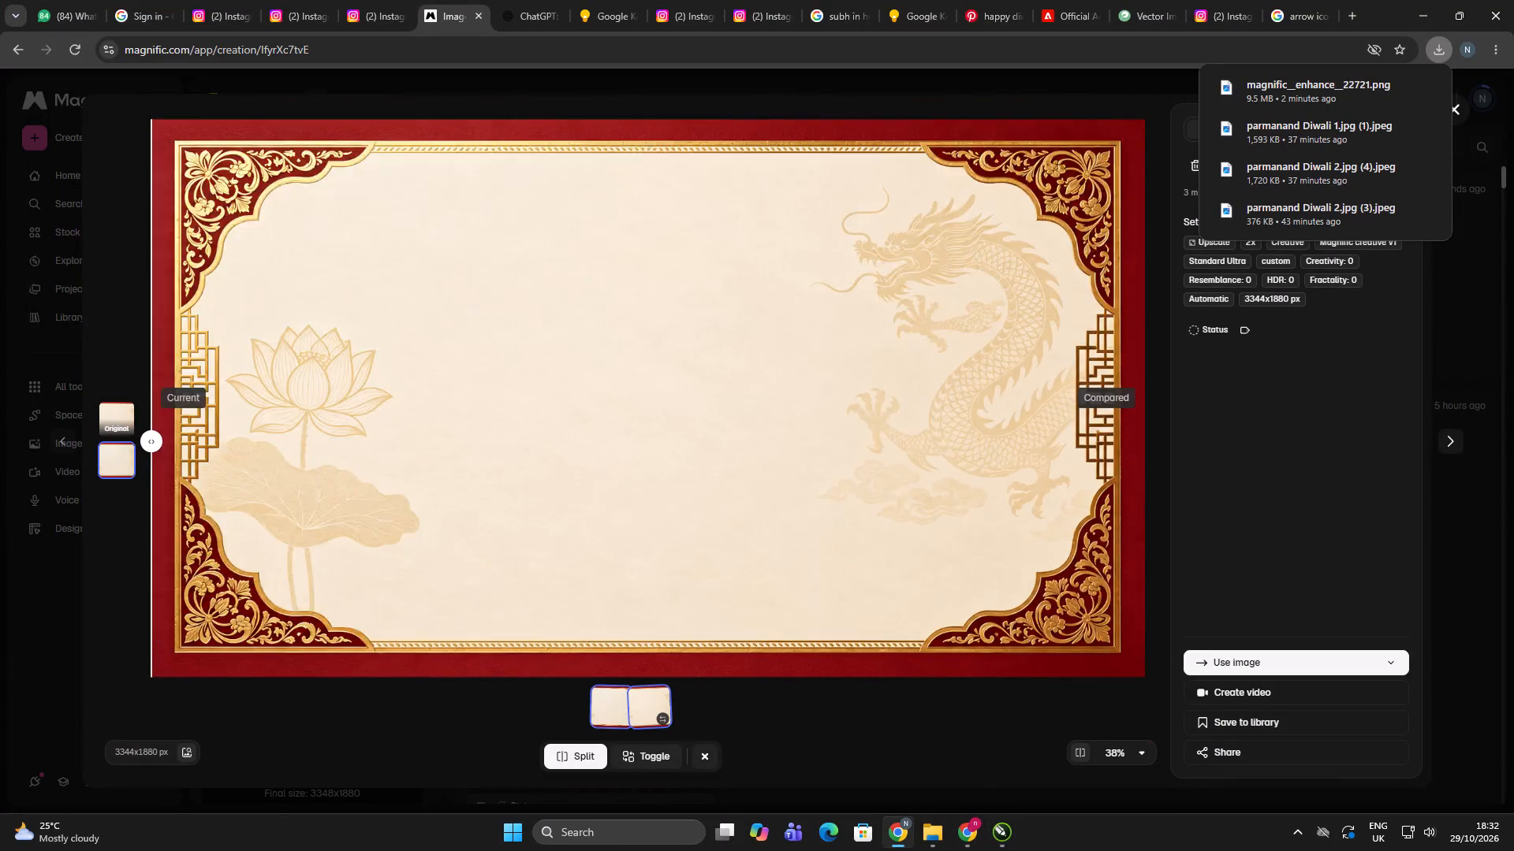
pyautogui.scroll(1, 657, 351)
pyautogui.hotkey('alt', 'Tab')
pyautogui.scroll(-3, 649, 427)
pyautogui.doubleClick(655, 409)
pyautogui.moveTo(662, 402); pyautogui.dragTo(643, 383)
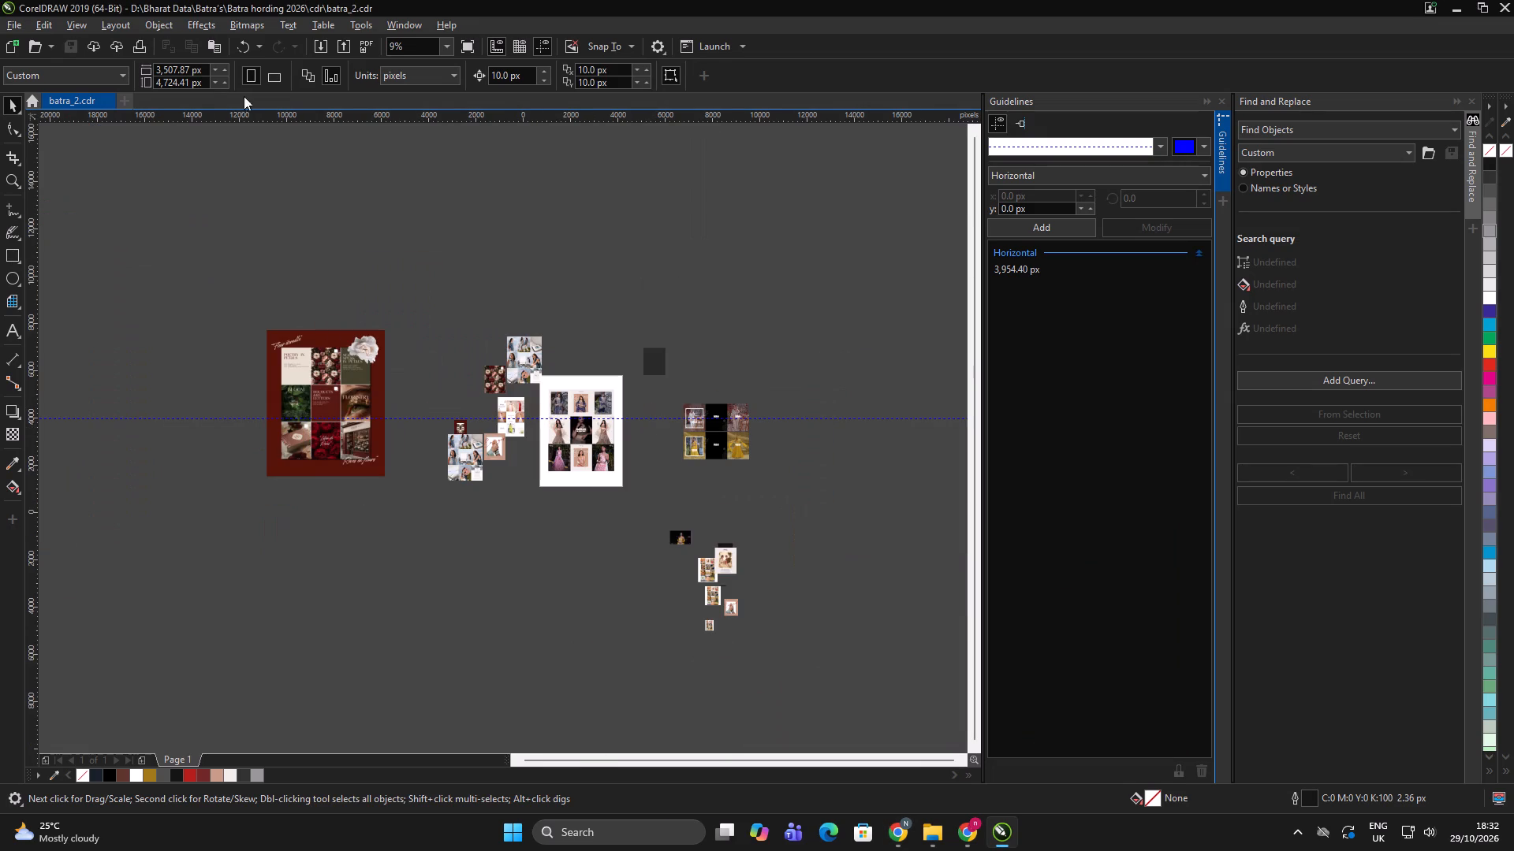
pyautogui.click(108, 101)
pyautogui.click(237, 192)
pyautogui.click(360, 223)
# Create a new blank document with a 3,500 x 5,000 px page.
pyautogui.hotkey('ctrl', 'n')
pyautogui.press('Return')
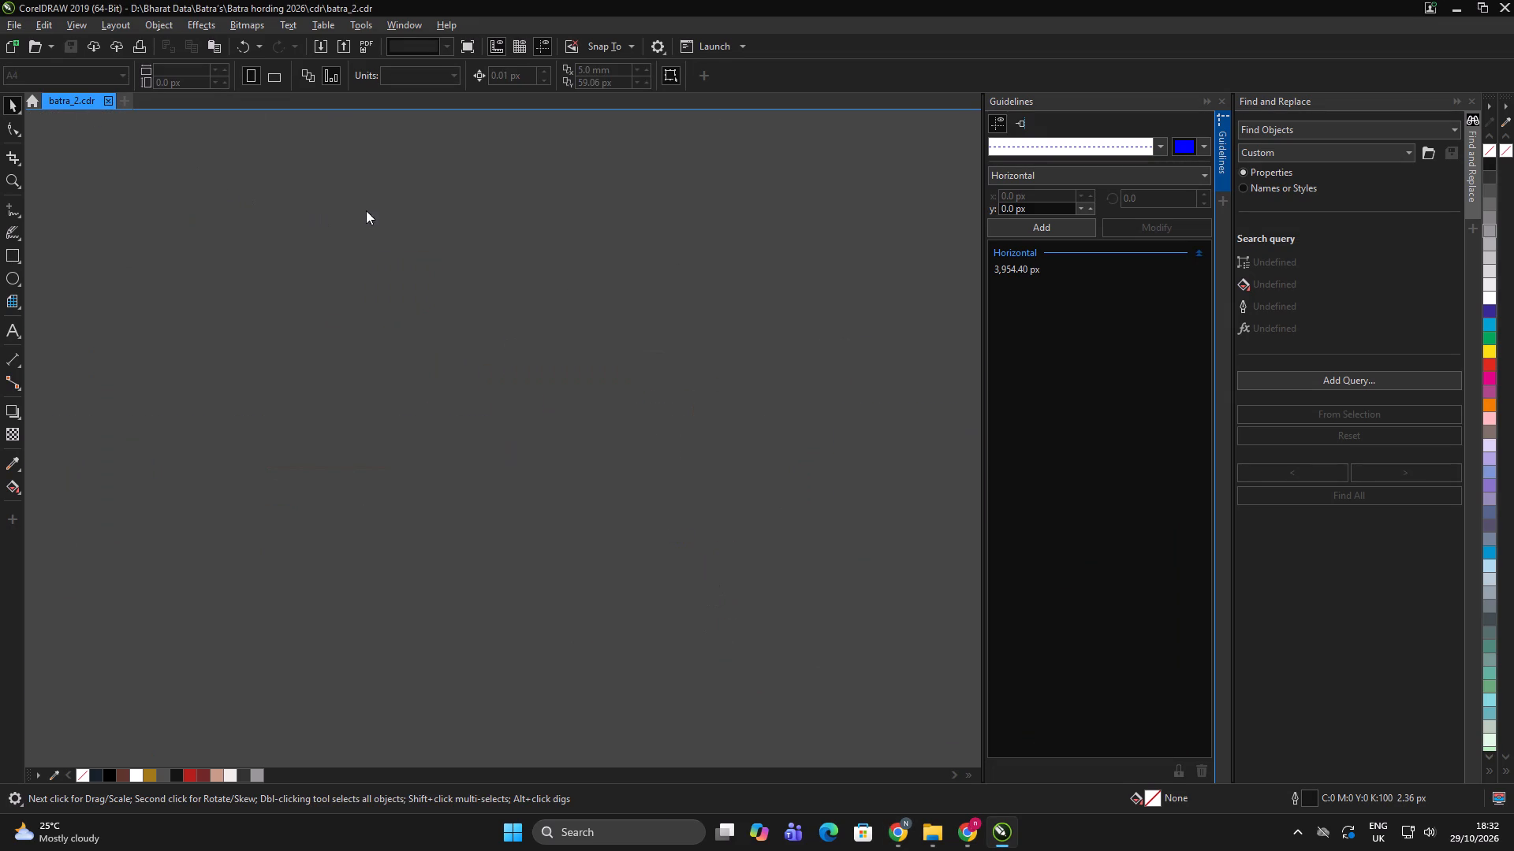
# Import the upscaled certificate image magnific__enhance__22721 from Downloads and place it over the upper left part of the page.
pyautogui.scroll(-3, 622, 366)
pyautogui.click(643, 406)
pyautogui.doubleClick(641, 398)
pyautogui.hotkey('ctrl', 'i')
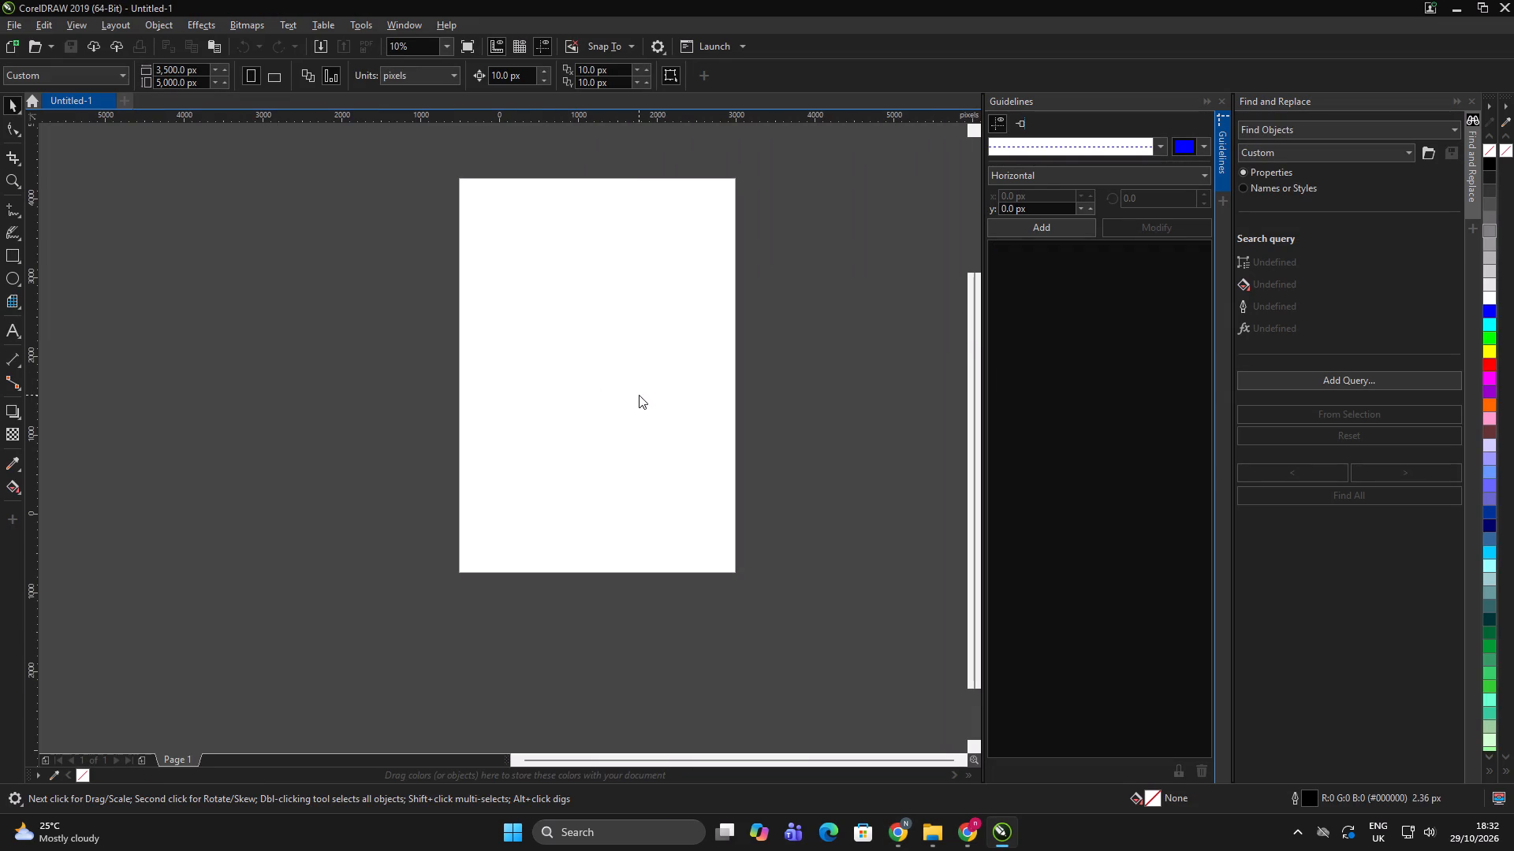
pyautogui.click(529, 297)
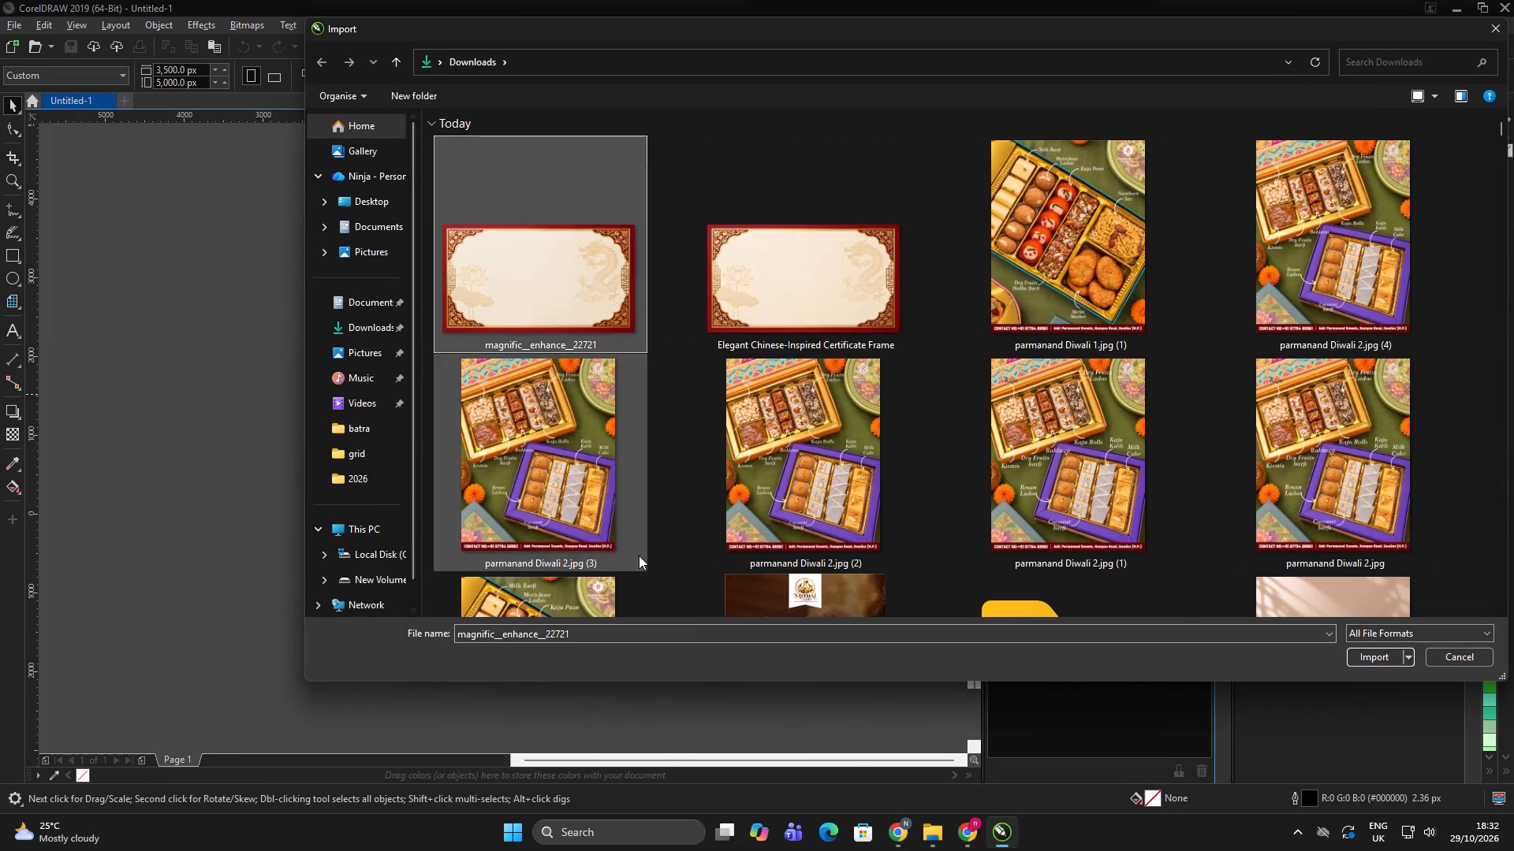
pyautogui.click(1370, 658)
pyautogui.click(635, 366)
pyautogui.moveTo(762, 433); pyautogui.dragTo(499, 290)
pyautogui.click(291, 206)
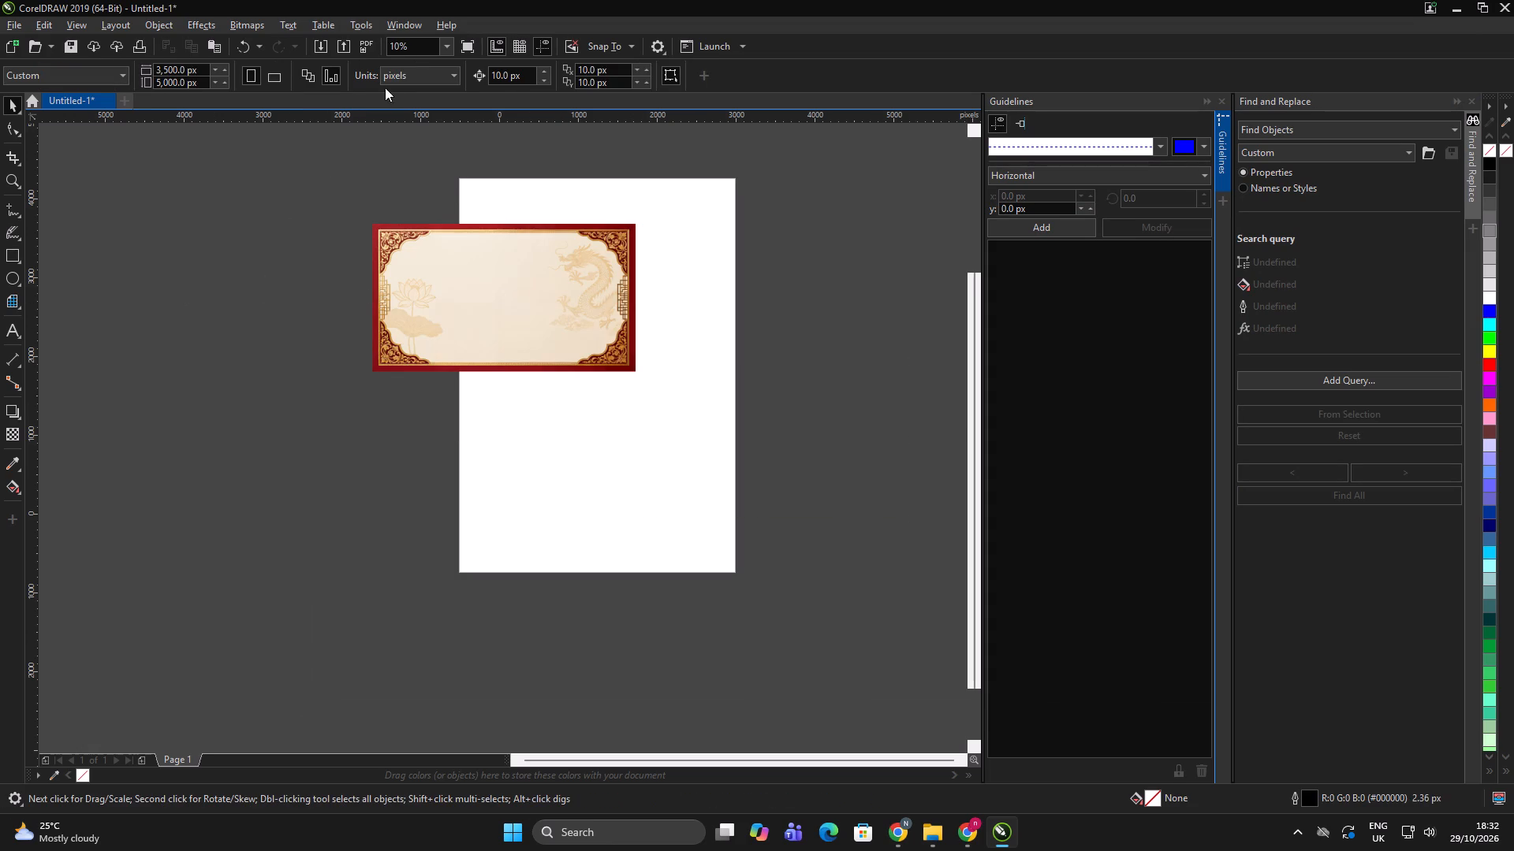
# Set the document units to inches.
pyautogui.click(390, 81)
pyautogui.click(412, 95)
# Set the page width to 11.147 inches, copied from the certificate image's width.
pyautogui.click(466, 284)
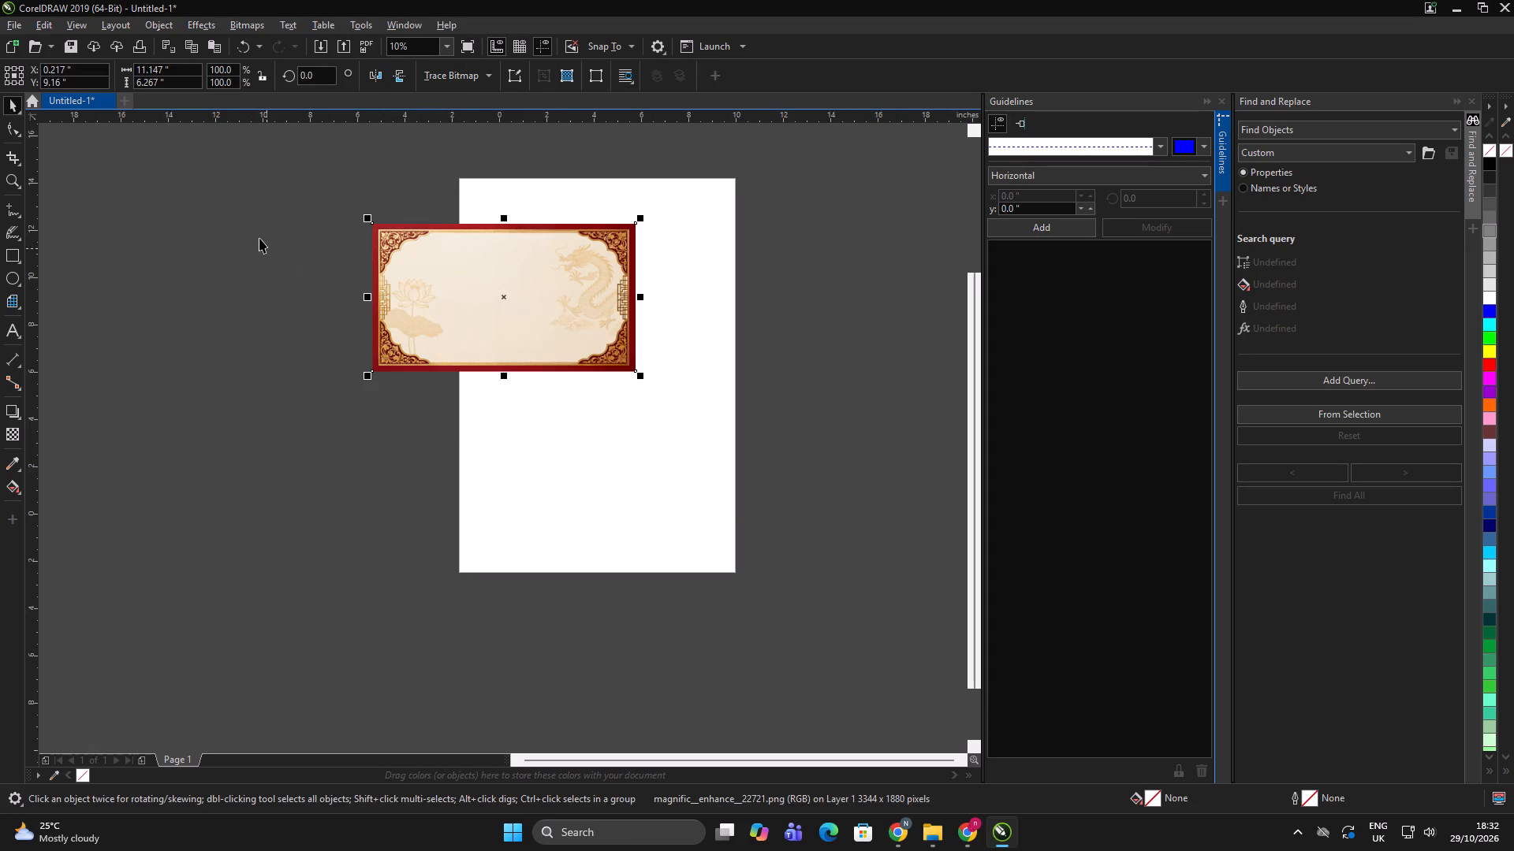
pyautogui.moveTo(183, 69); pyautogui.dragTo(101, 69)
pyautogui.hotkey('ctrl', 'c')
pyautogui.click(245, 286)
pyautogui.moveTo(242, 284); pyautogui.dragTo(242, 277)
pyautogui.moveTo(191, 68); pyautogui.dragTo(175, 70)
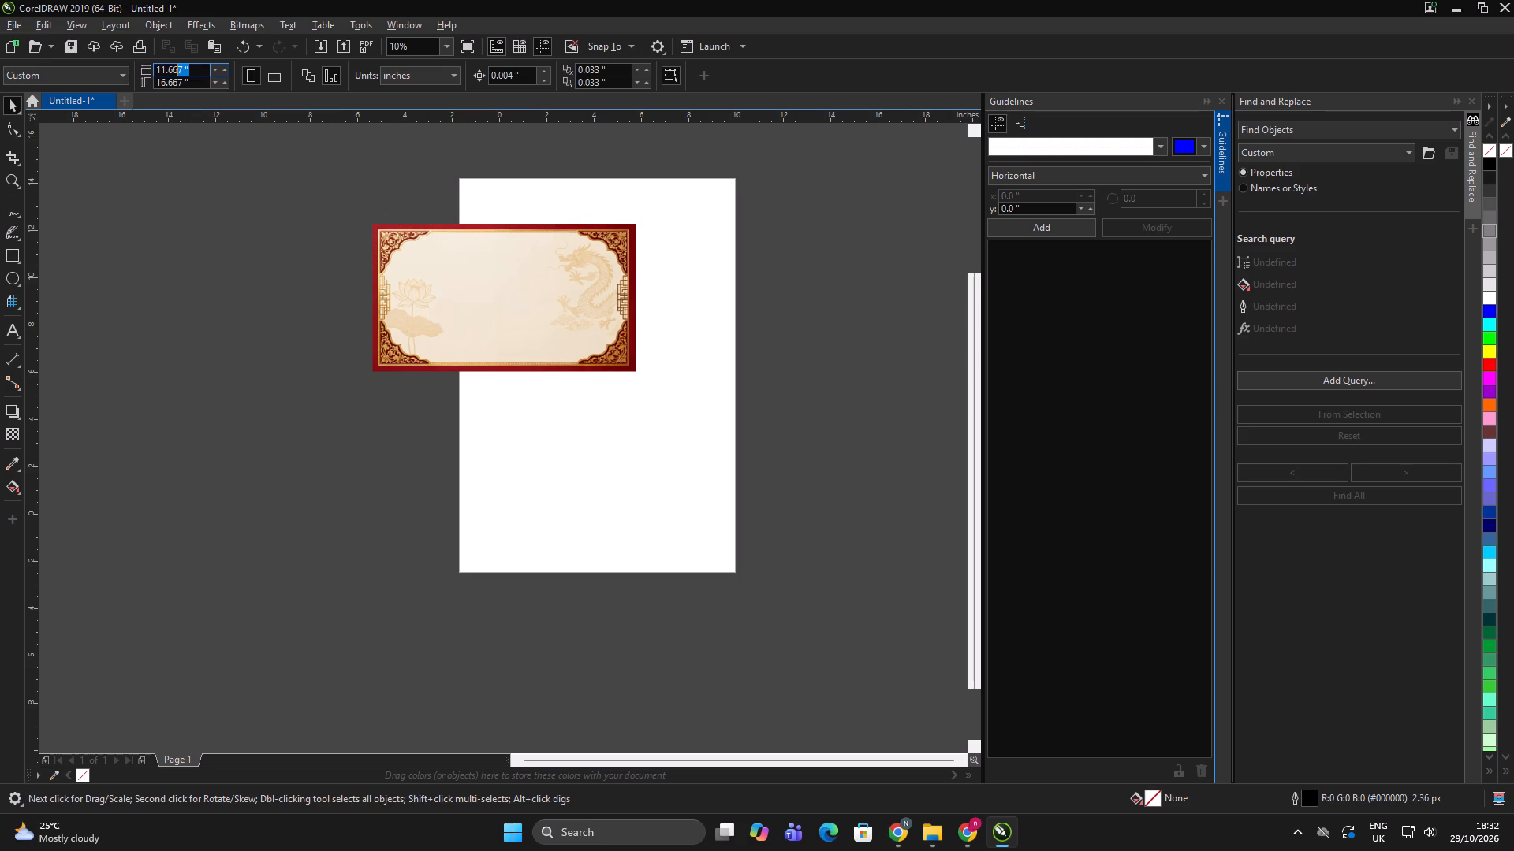
pyautogui.moveTo(175, 70); pyautogui.dragTo(105, 72)
pyautogui.hotkey('ctrl', 'v')
pyautogui.press('Return')
# Set the page height to 6.267 inches, copied from the certificate image's height.
pyautogui.scroll(-7, 368, 414)
pyautogui.doubleClick(702, 458)
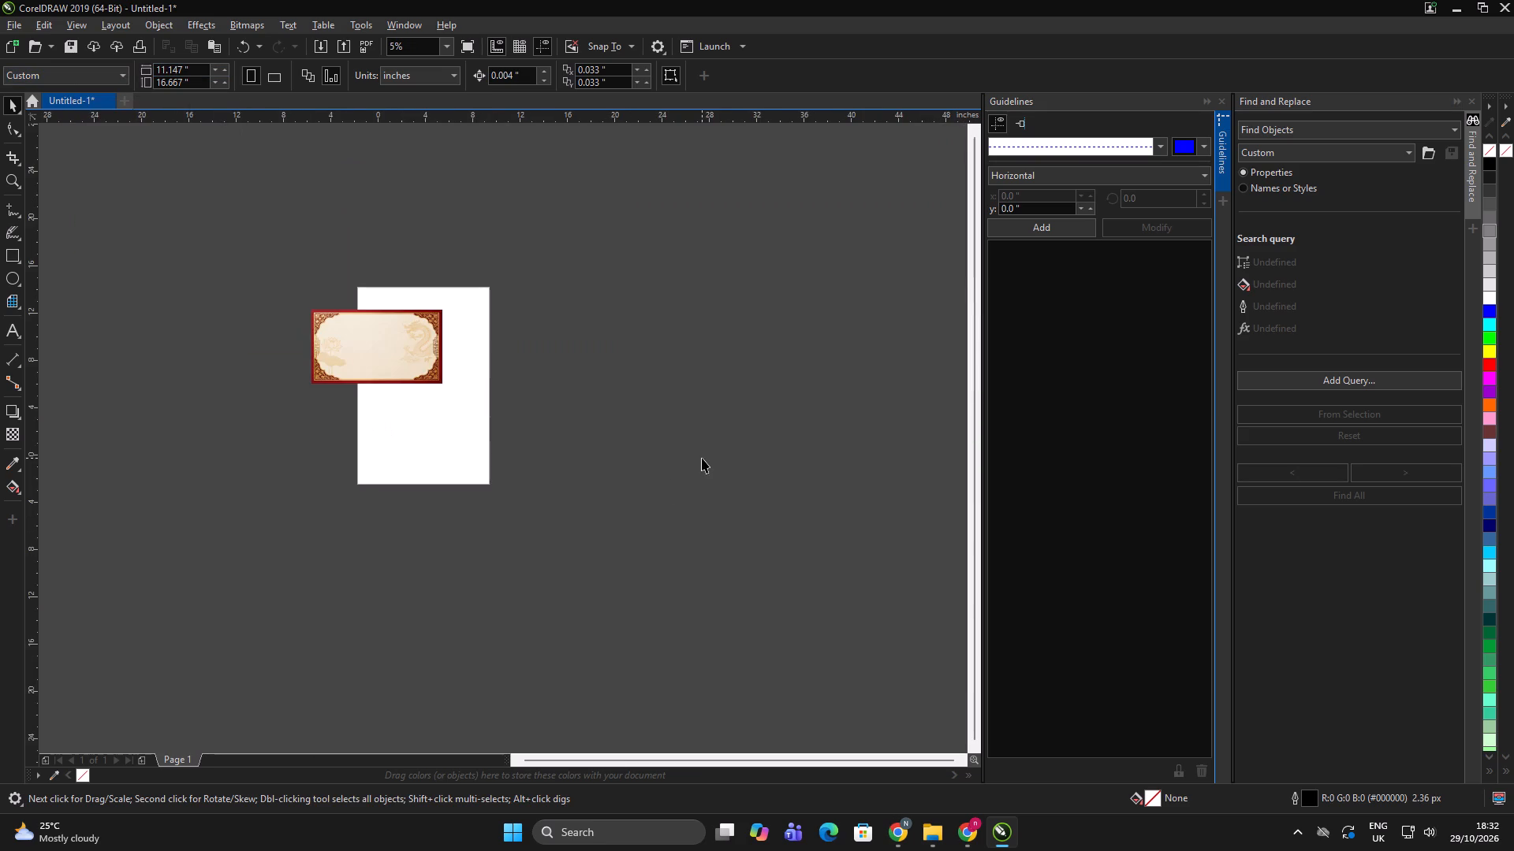
pyautogui.click(393, 345)
pyautogui.moveTo(177, 85); pyautogui.dragTo(93, 86)
pyautogui.hotkey('ctrl', 'c')
pyautogui.click(196, 314)
pyautogui.scroll(-1, 441, 324)
pyautogui.moveTo(192, 82); pyautogui.dragTo(101, 91)
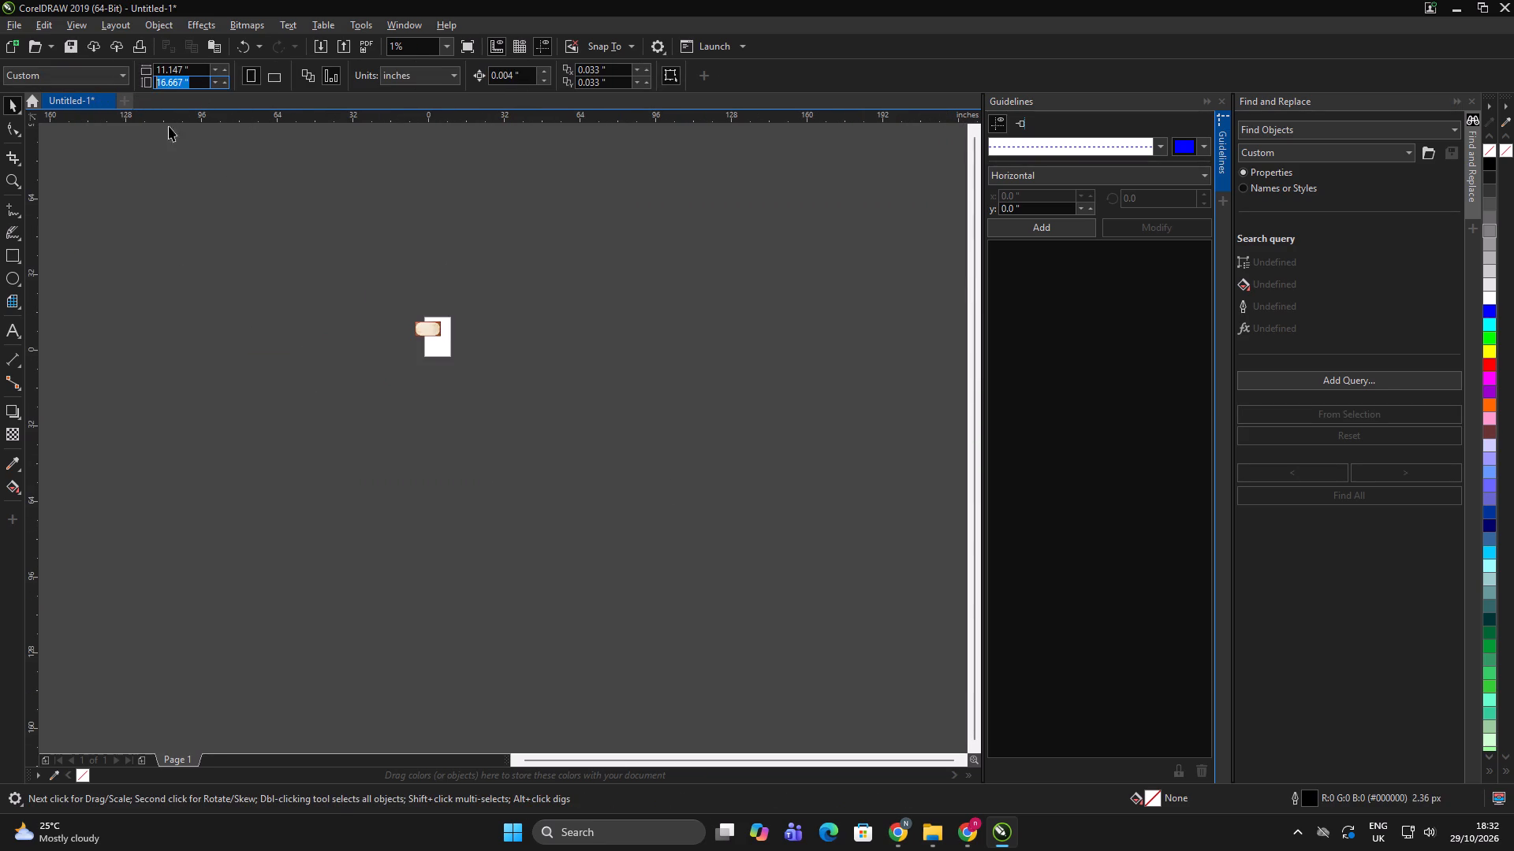
pyautogui.hotkey('ctrl', 'v')
pyautogui.press('Return')
# Center the certificate image on the resized page.
pyautogui.scroll(-8, 392, 369)
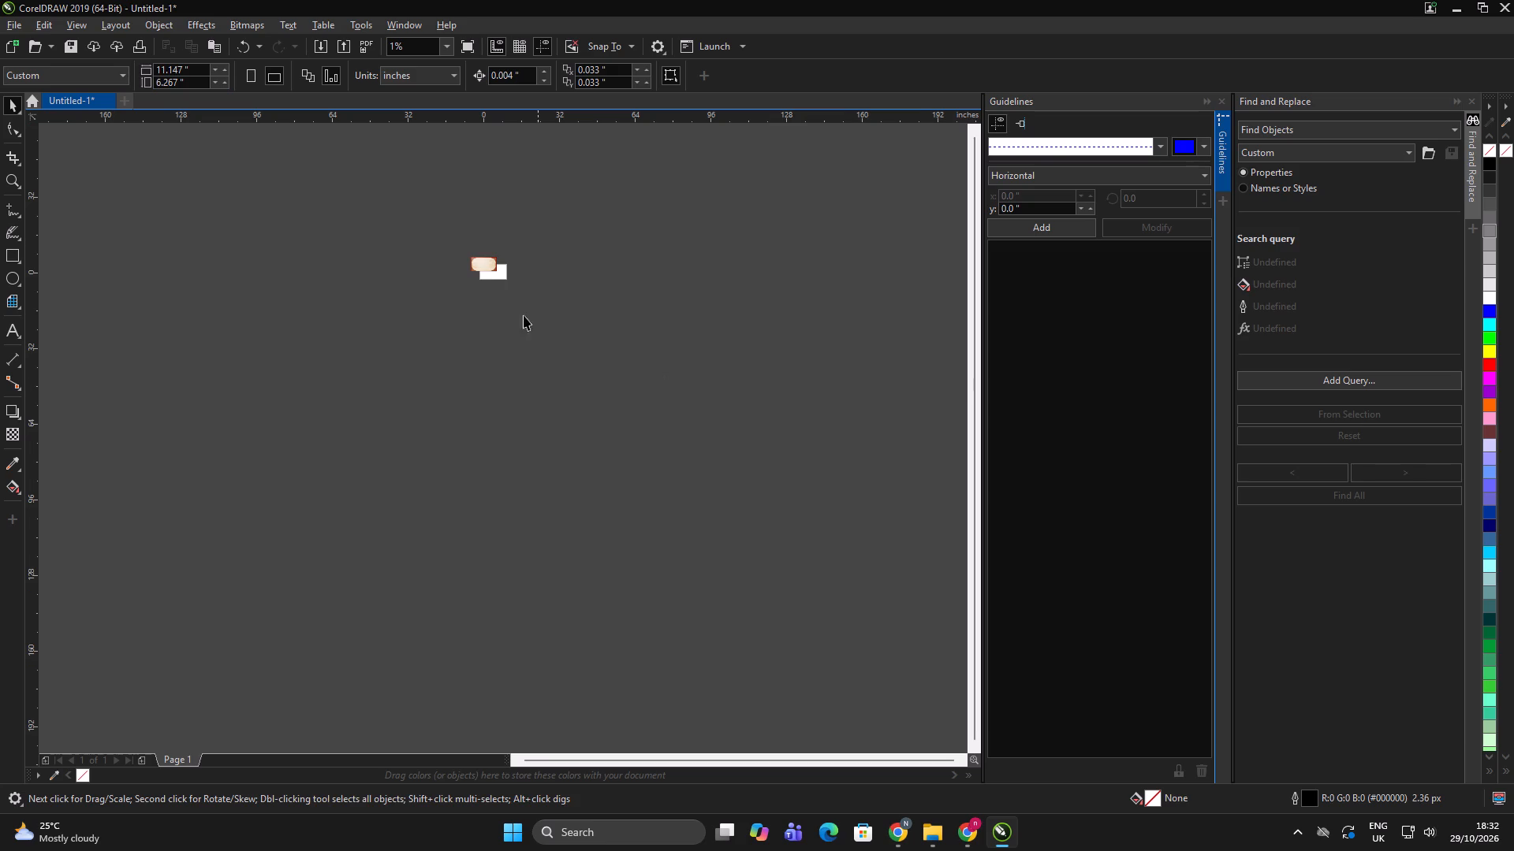
pyautogui.click(479, 267)
pyautogui.press('p')
pyautogui.click(638, 348)
pyautogui.scroll(1, 455, 273)
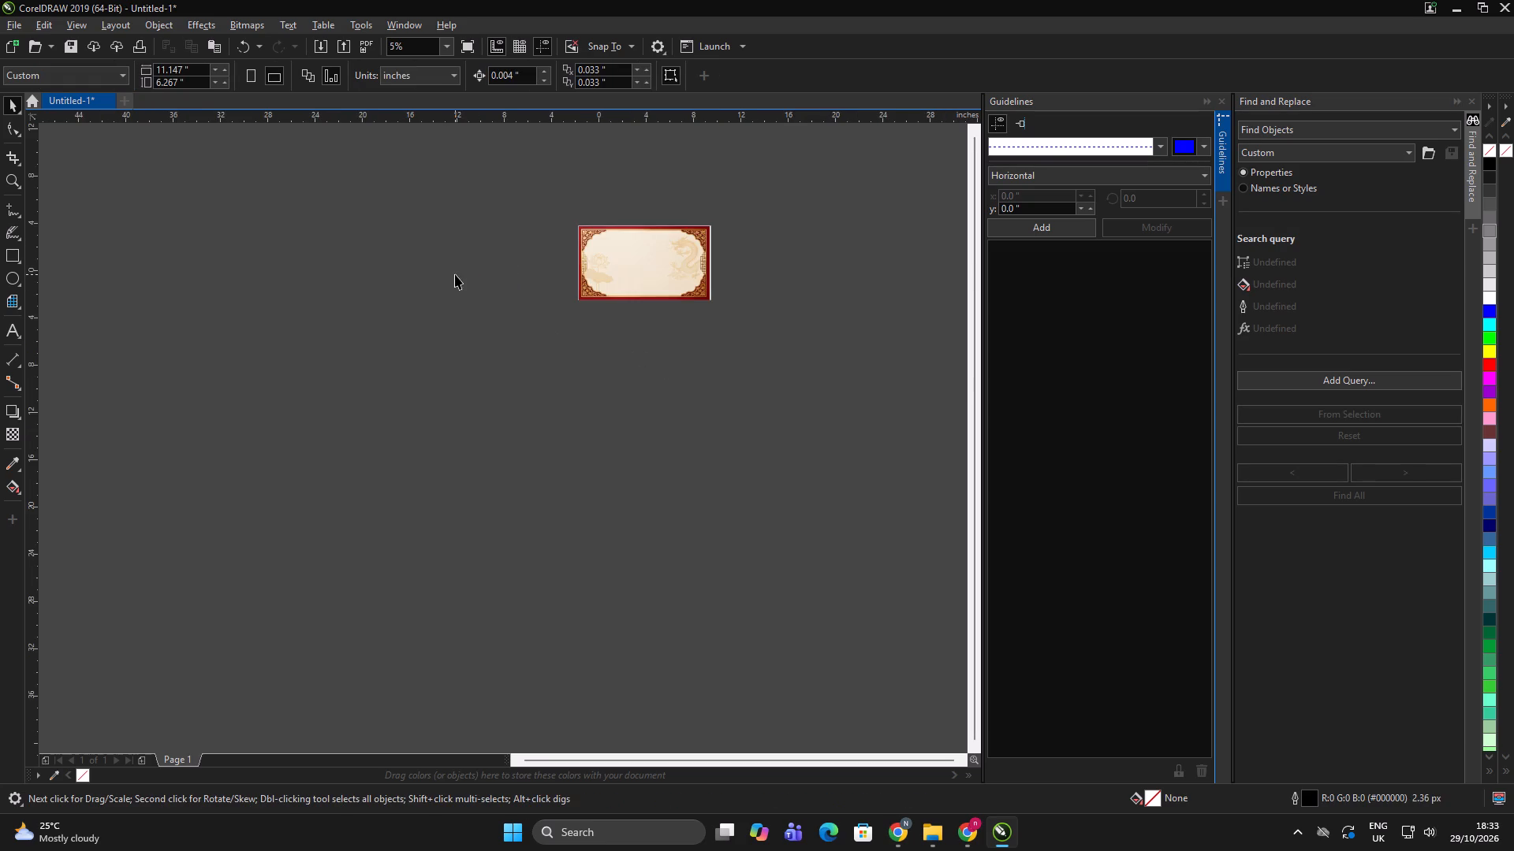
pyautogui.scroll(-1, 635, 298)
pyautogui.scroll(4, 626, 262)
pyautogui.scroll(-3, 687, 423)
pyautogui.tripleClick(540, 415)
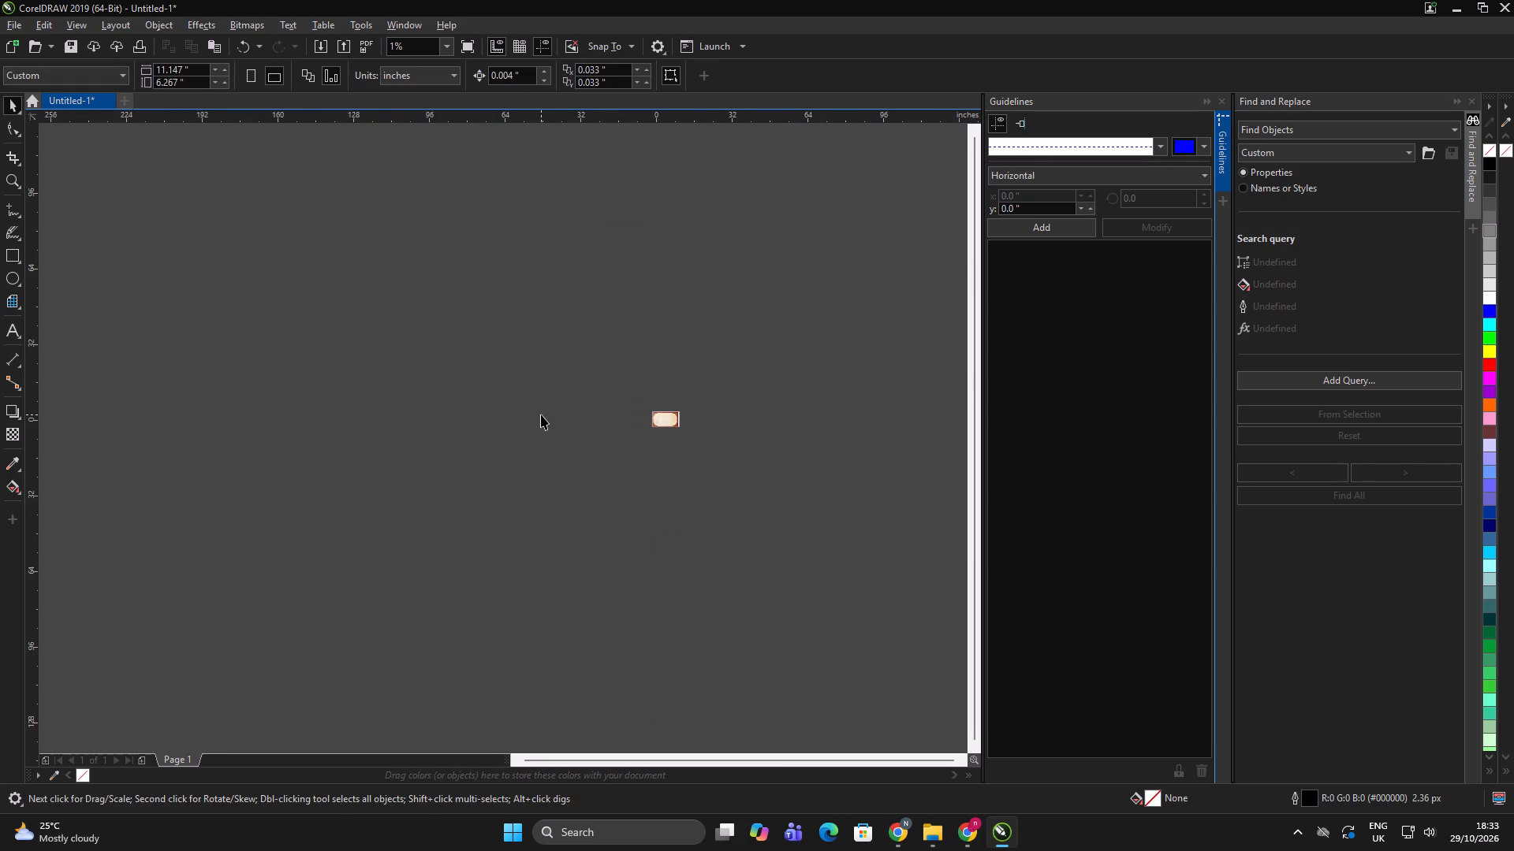
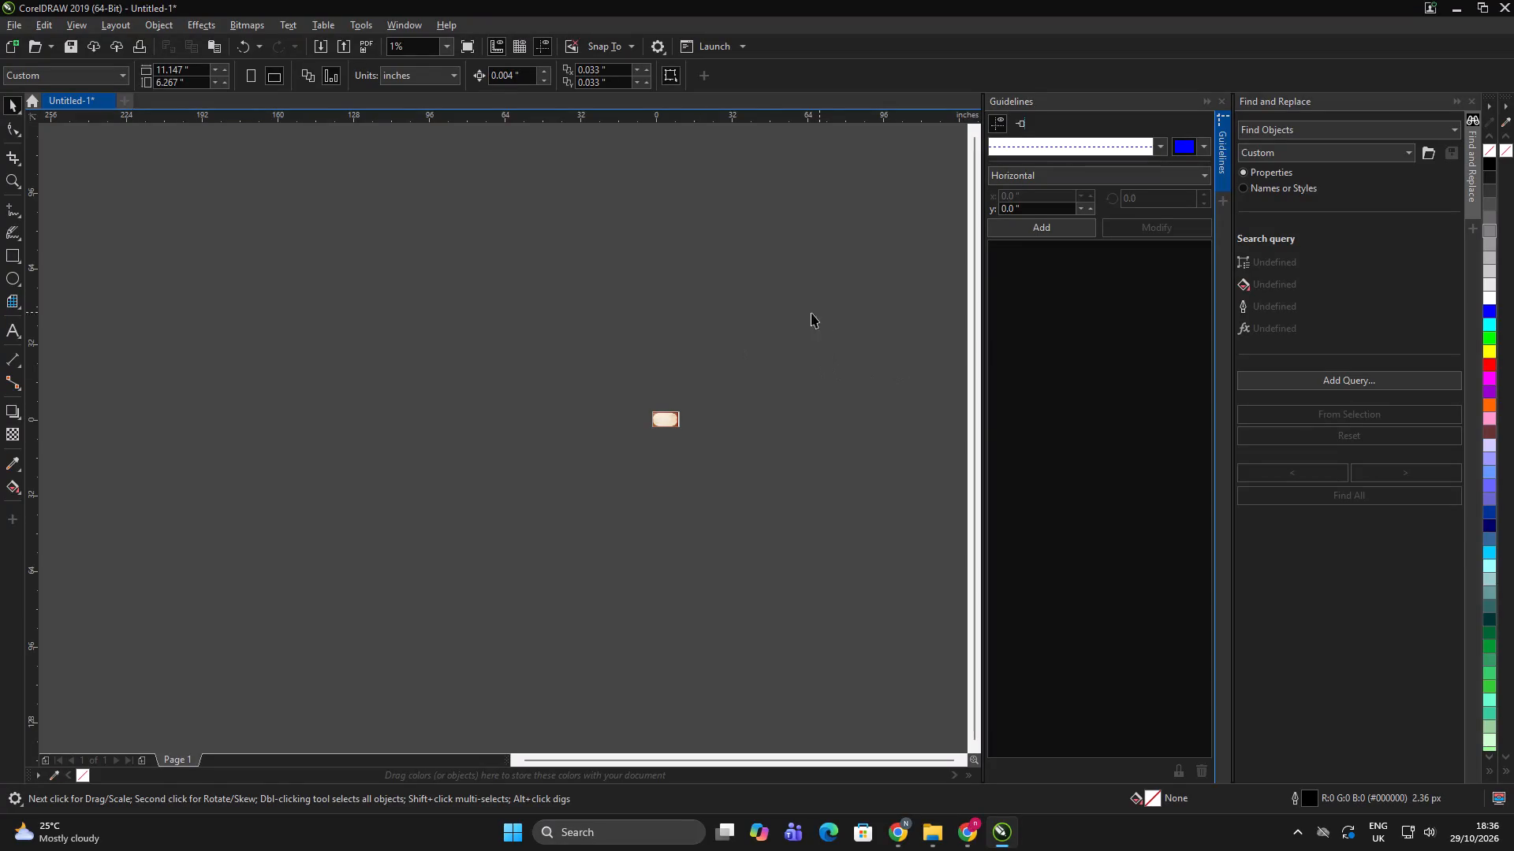
# Start importing another file into the certificate document.
pyautogui.hotkey('ctrl', 'i')
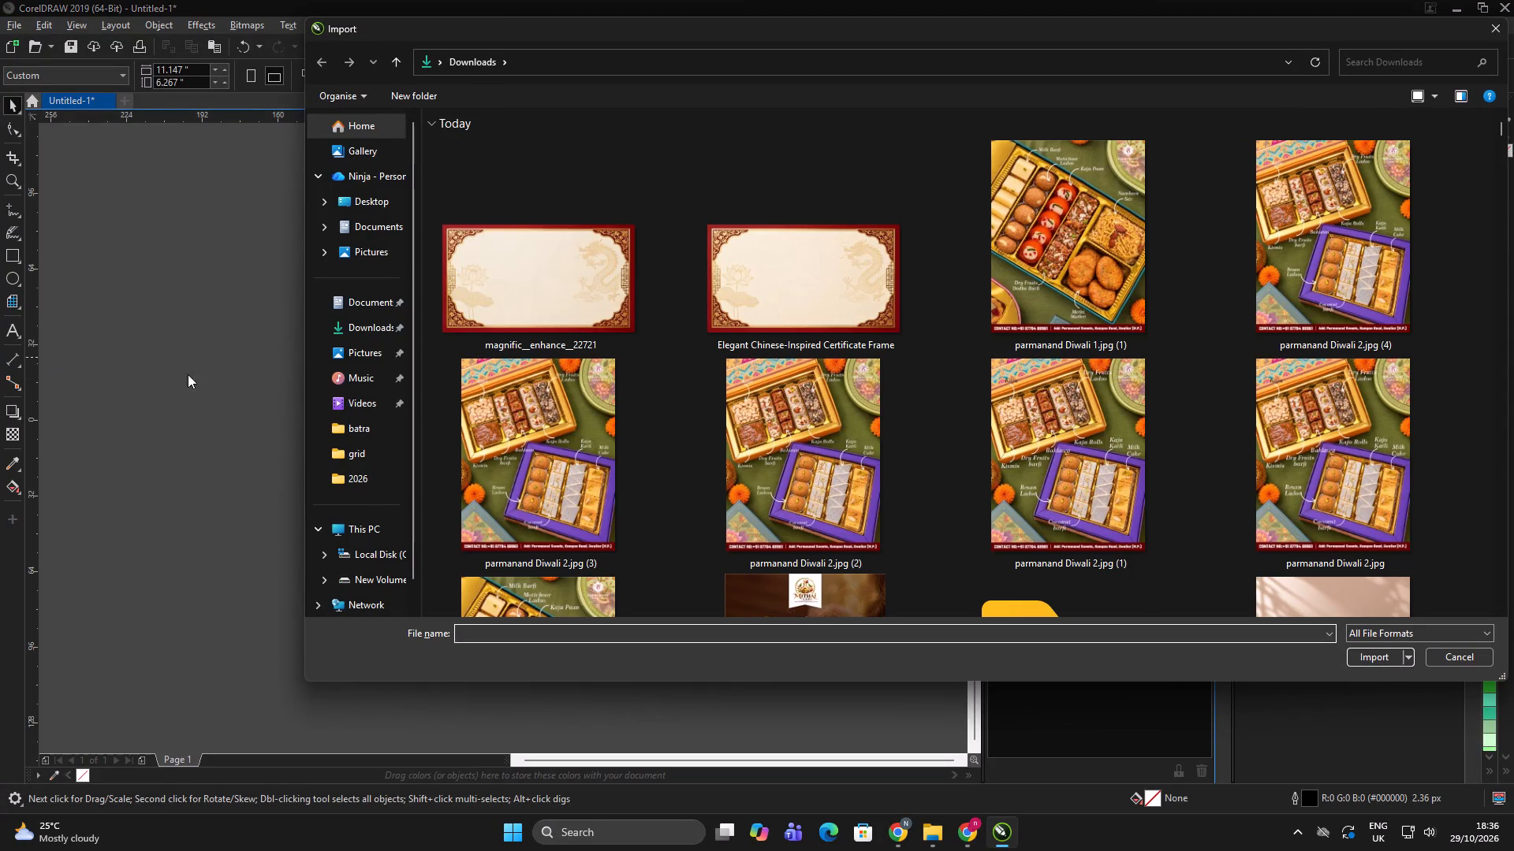
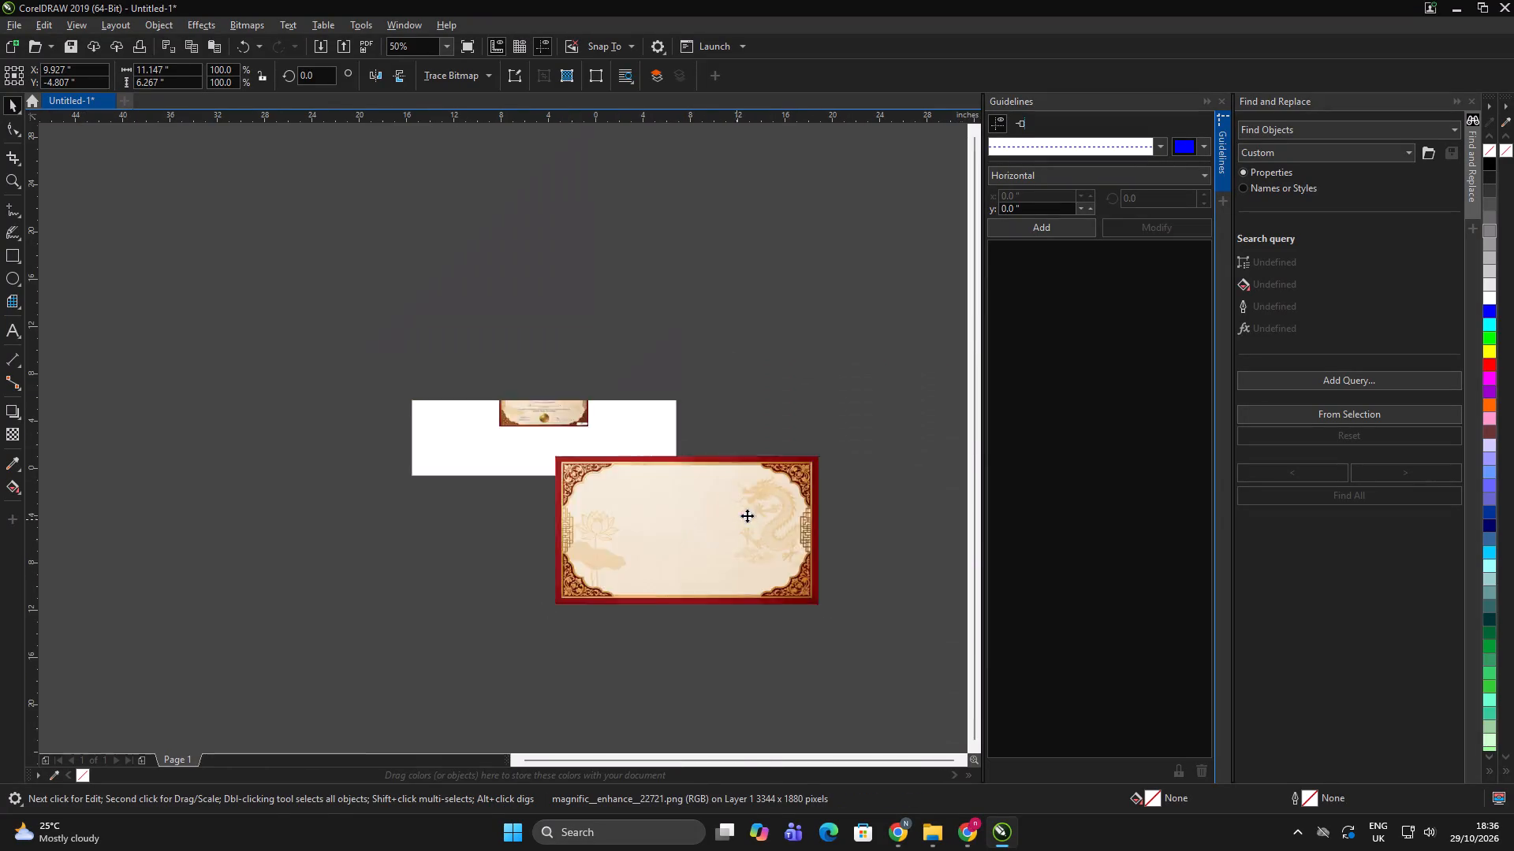
# Undo the last move of the blank certificate background.
pyautogui.hotkey('ctrl', 'z')
pyautogui.moveTo(773, 459); pyautogui.dragTo(764, 455)
# Enlarge the small original certificate image about its centre to about 8.46 by 4.75 inches.
pyautogui.scroll(2, 657, 451)
pyautogui.click(628, 472)
pyautogui.scroll(2, 613, 472)
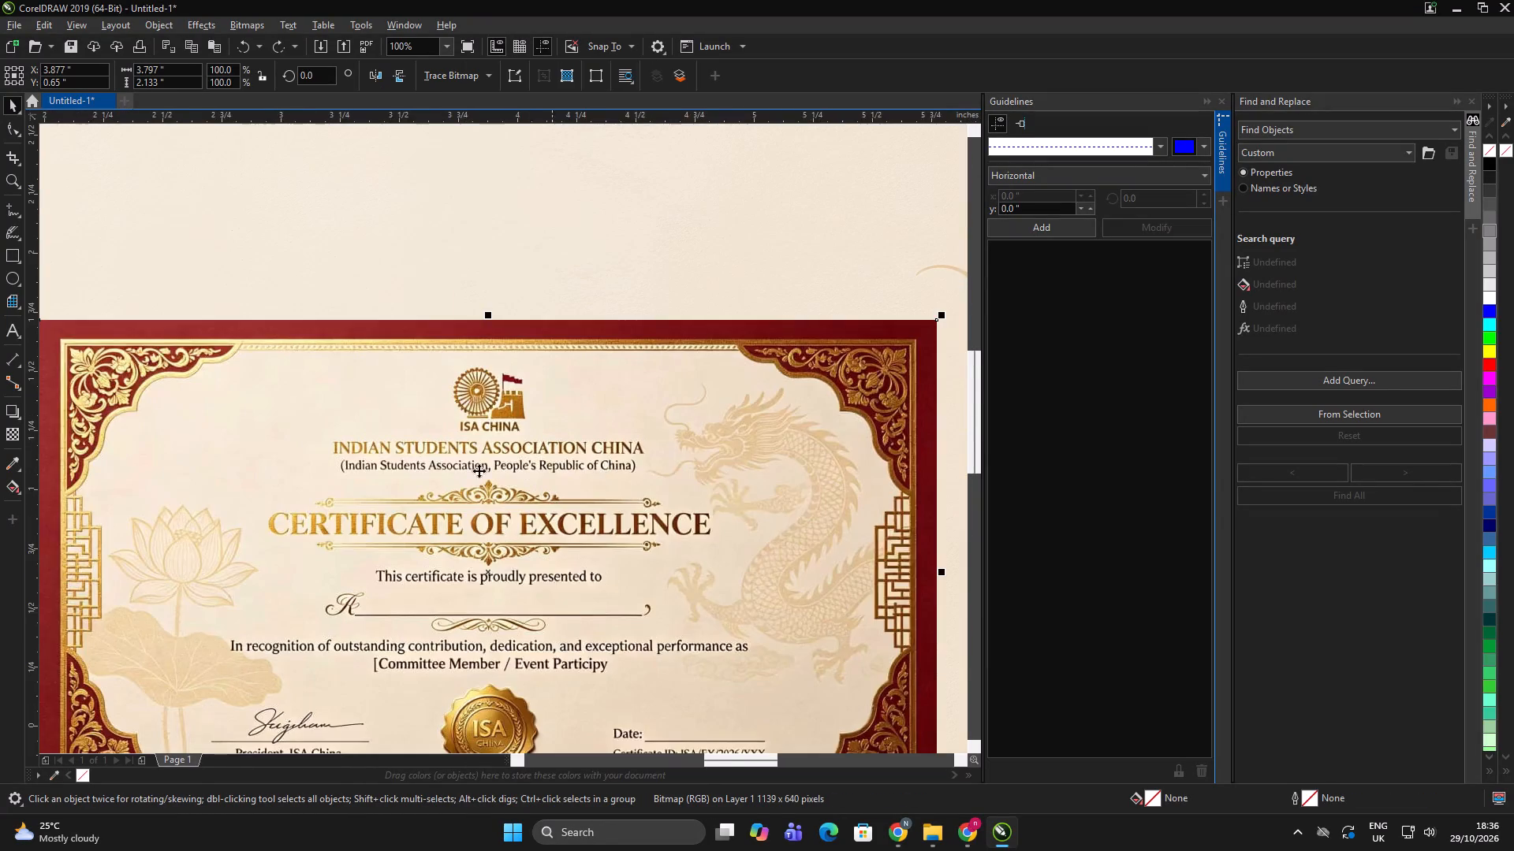
pyautogui.scroll(2, 434, 466)
pyautogui.scroll(-5, 569, 377)
pyautogui.scroll(1, 546, 371)
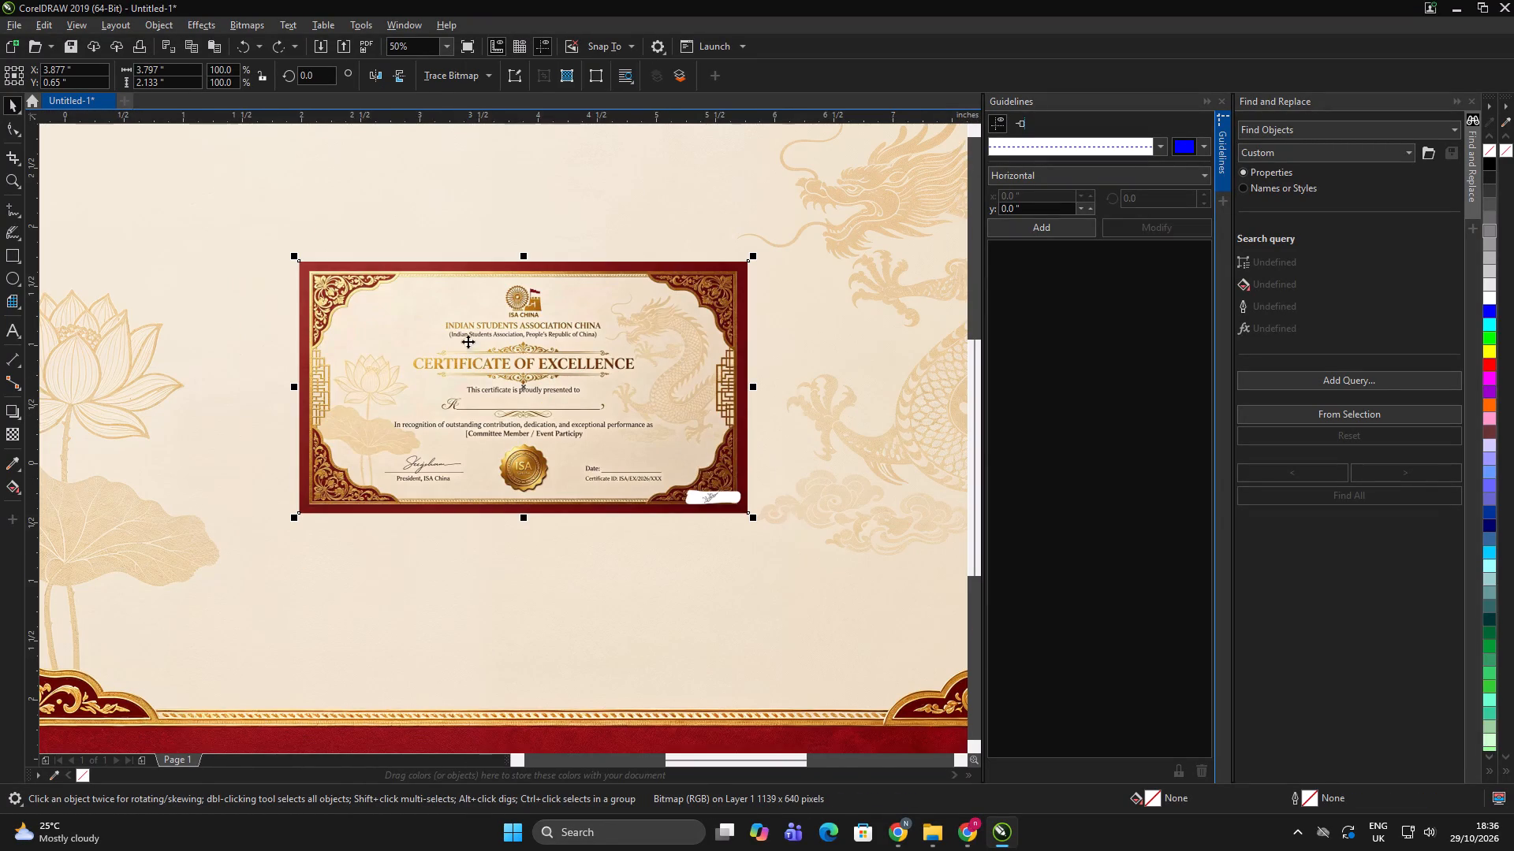
pyautogui.click(69, 21)
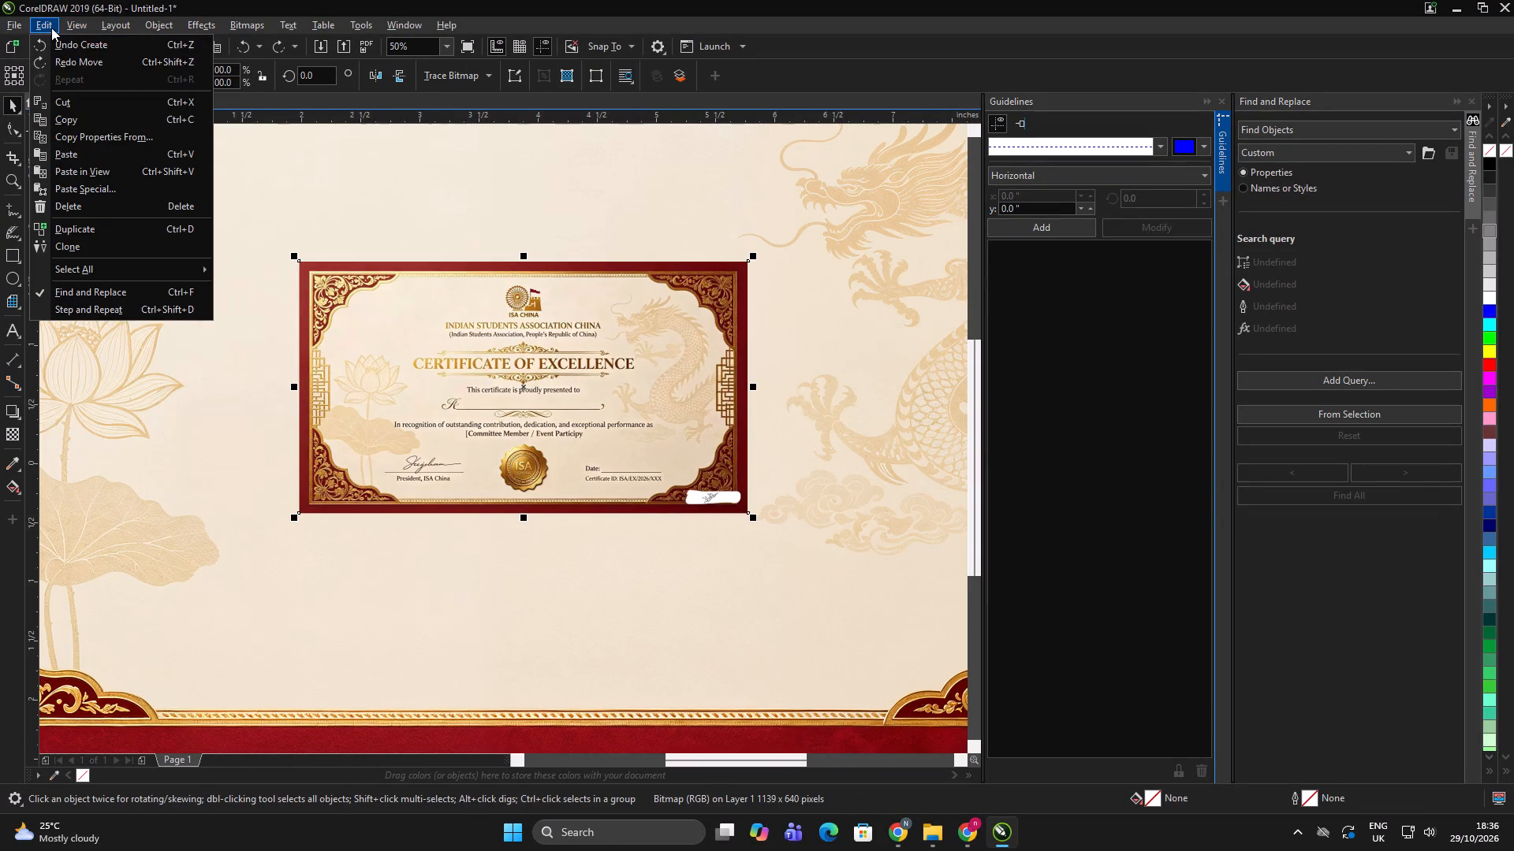
pyautogui.click(97, 78)
pyautogui.scroll(2, 599, 385)
pyautogui.scroll(-3, 562, 306)
pyautogui.moveTo(632, 376); pyautogui.dragTo(764, 487)
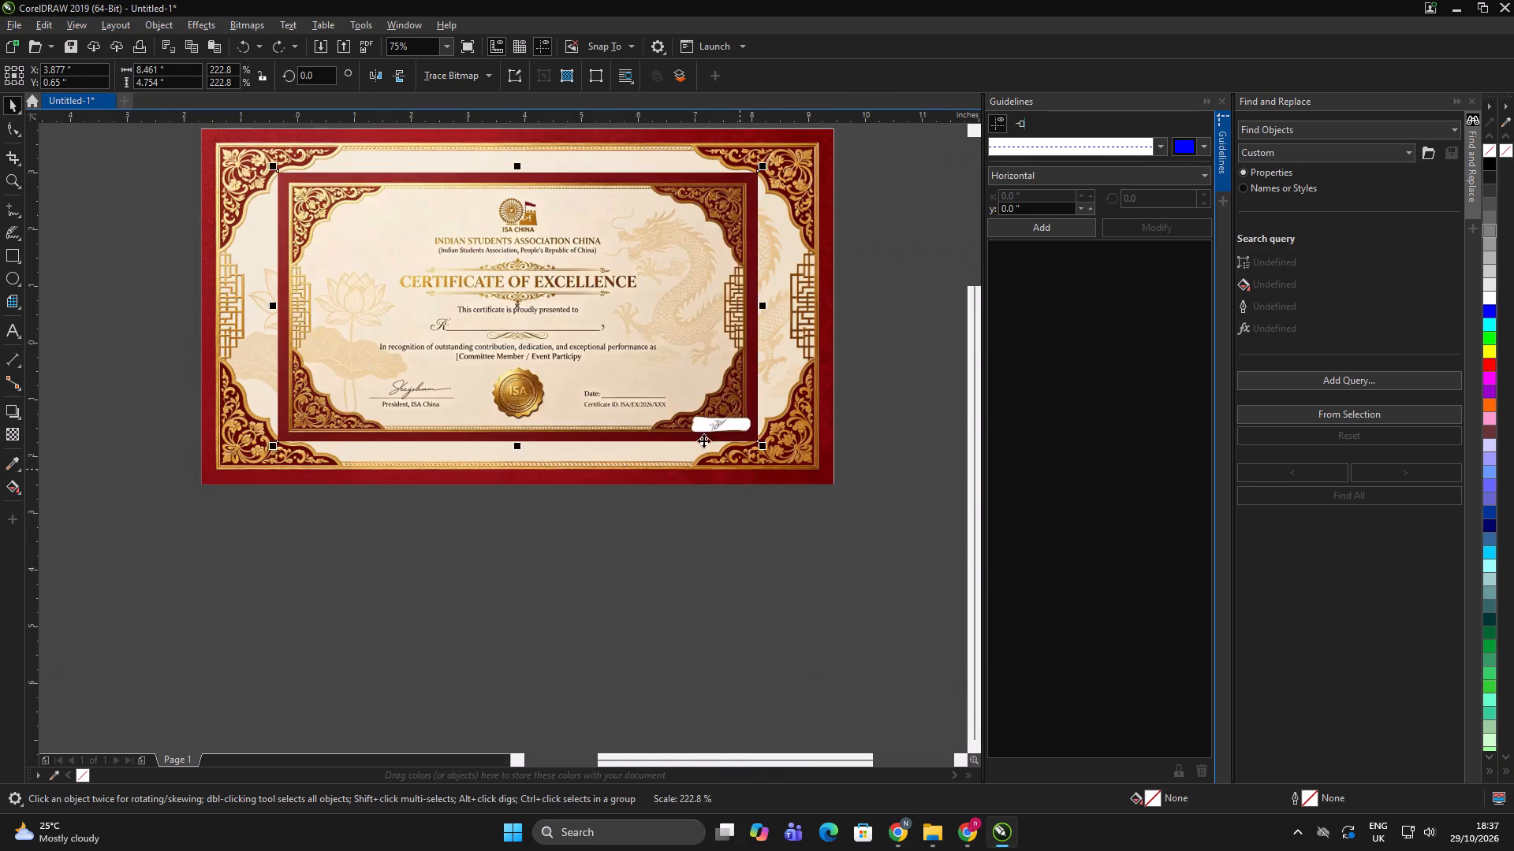
# Move the original certificate image down so that it sits mostly below the blank background, and deselect it.
pyautogui.moveTo(629, 352); pyautogui.dragTo(633, 614)
pyautogui.click(771, 648)
pyautogui.moveTo(770, 648); pyautogui.dragTo(762, 652)
# Bring the original certificate's text into view and start a screen area capture of it with the screenshot tool.
pyautogui.scroll(2, 472, 638)
pyautogui.scroll(-2, 356, 433)
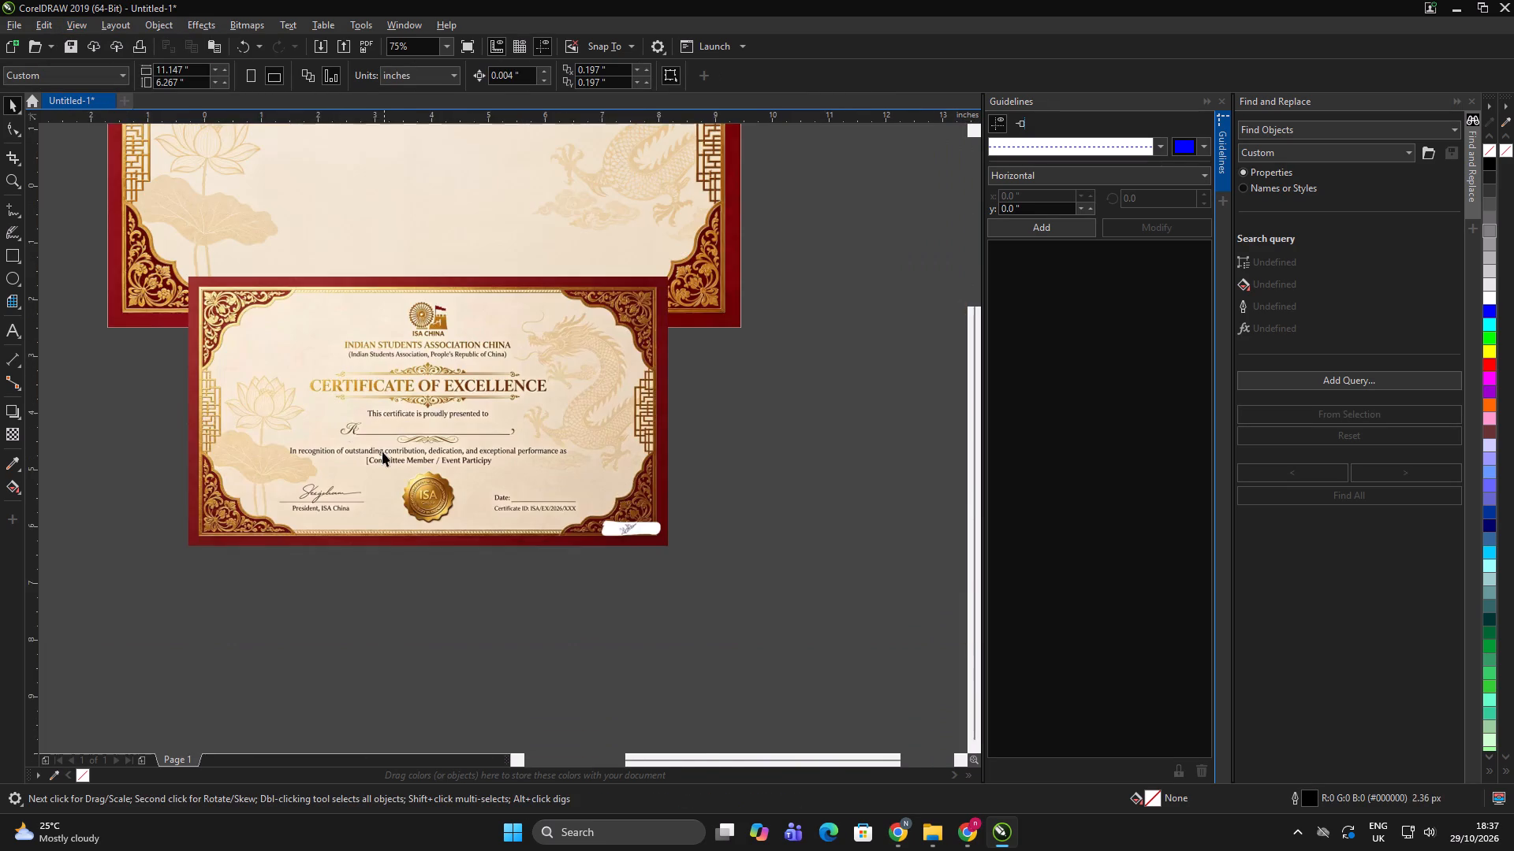
pyautogui.scroll(2, 426, 437)
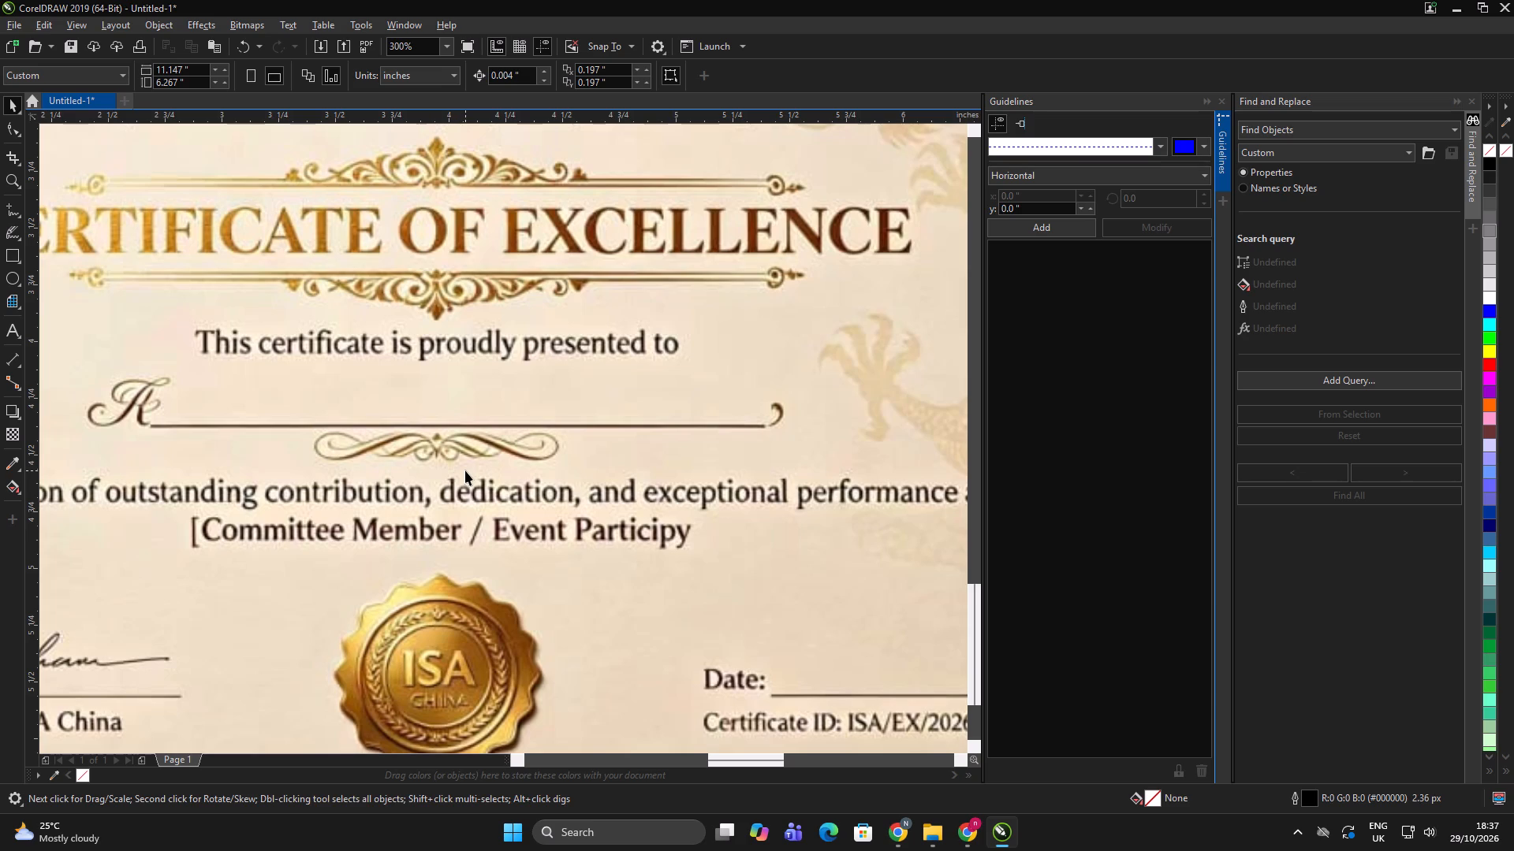
pyautogui.scroll(-2, 364, 382)
pyautogui.scroll(2, 315, 387)
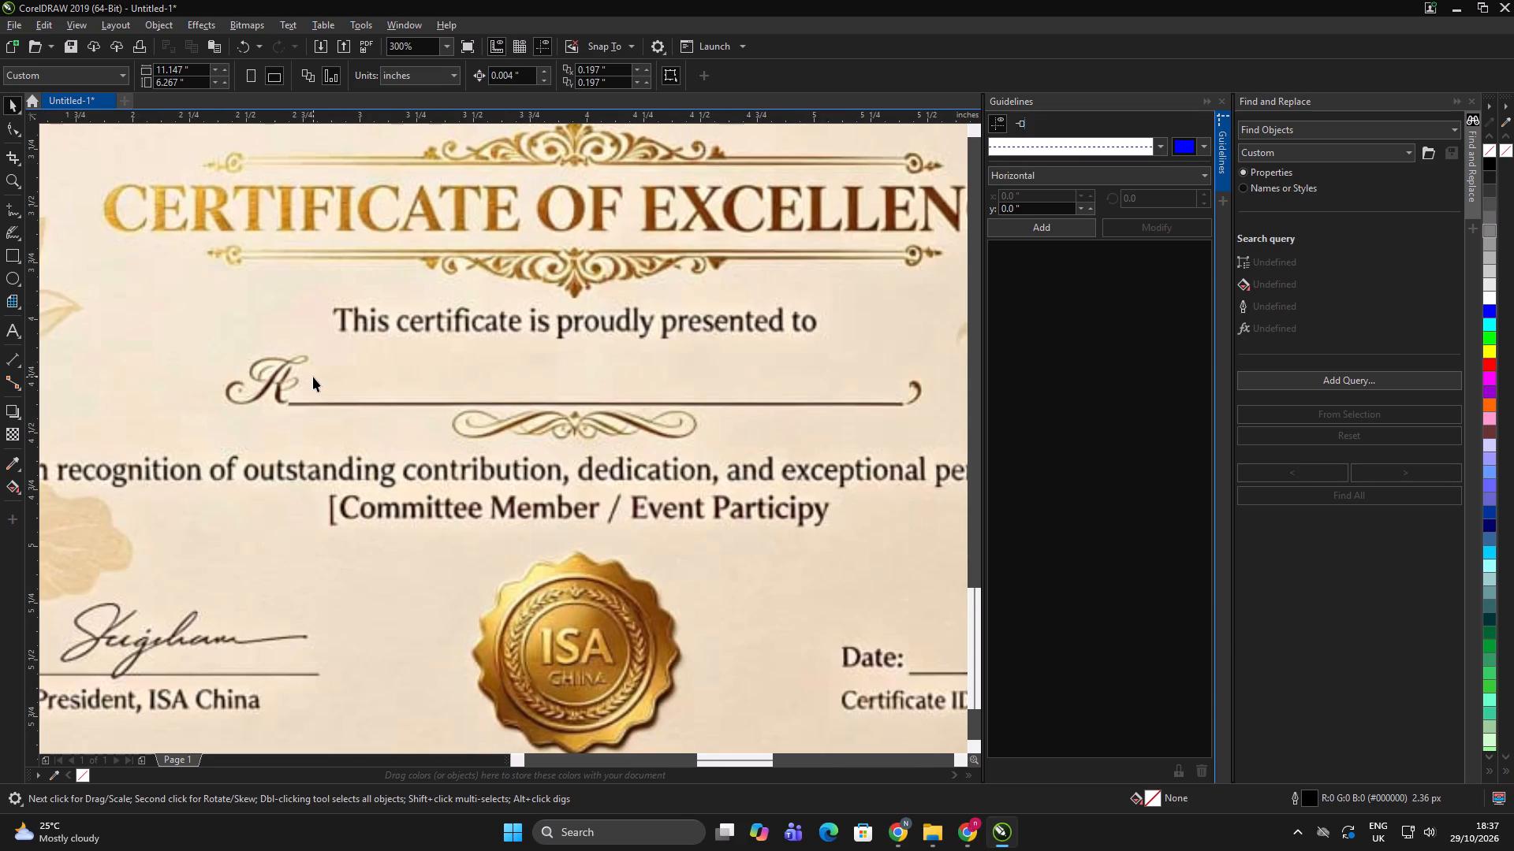
pyautogui.scroll(-1, 324, 374)
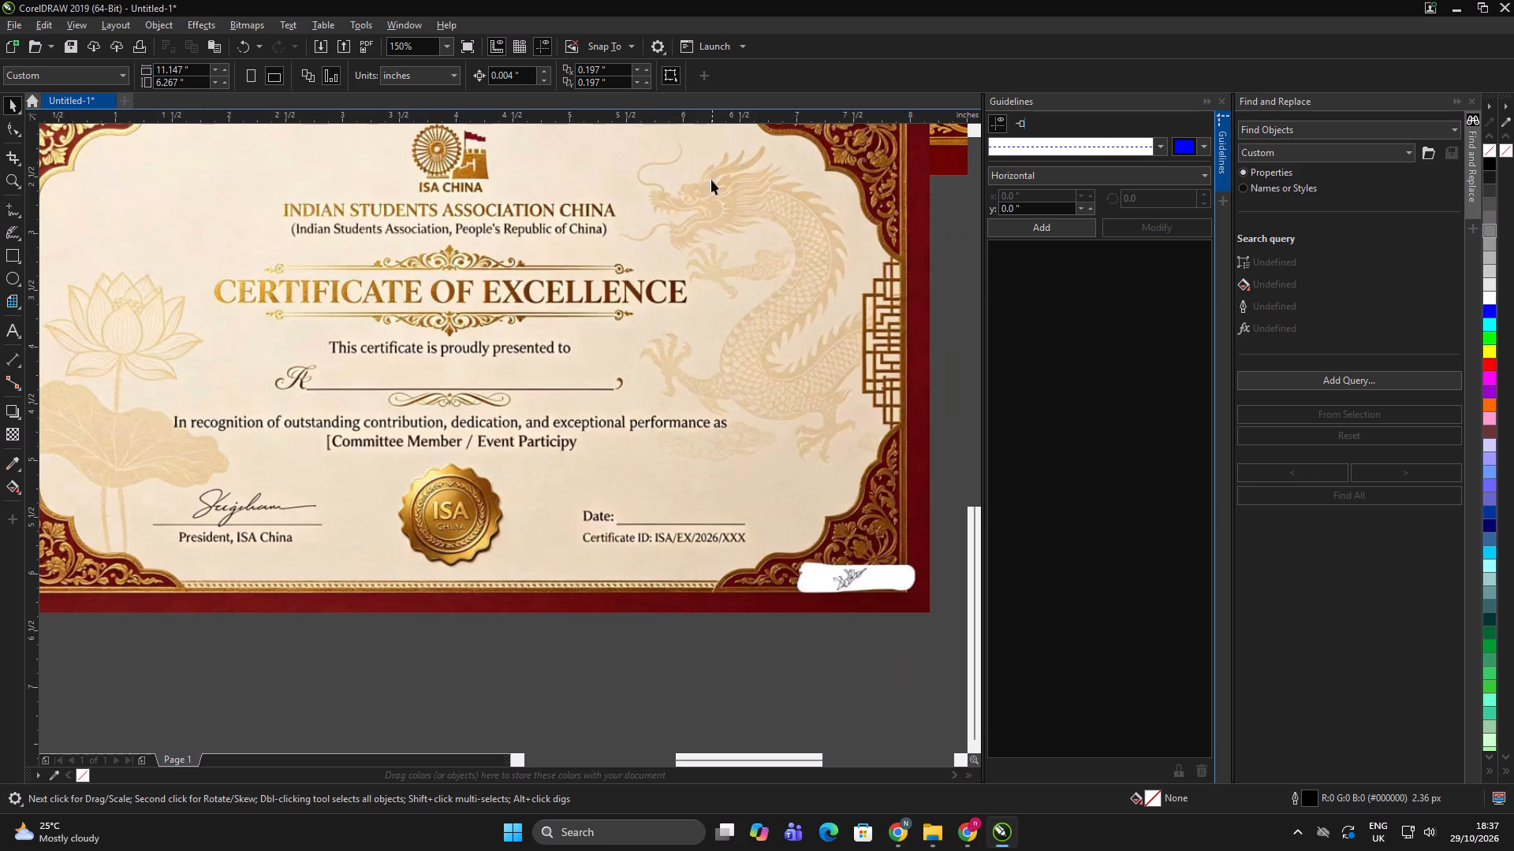
pyautogui.doubleClick(739, 670)
pyautogui.click(1289, 838)
pyautogui.click(1269, 788)
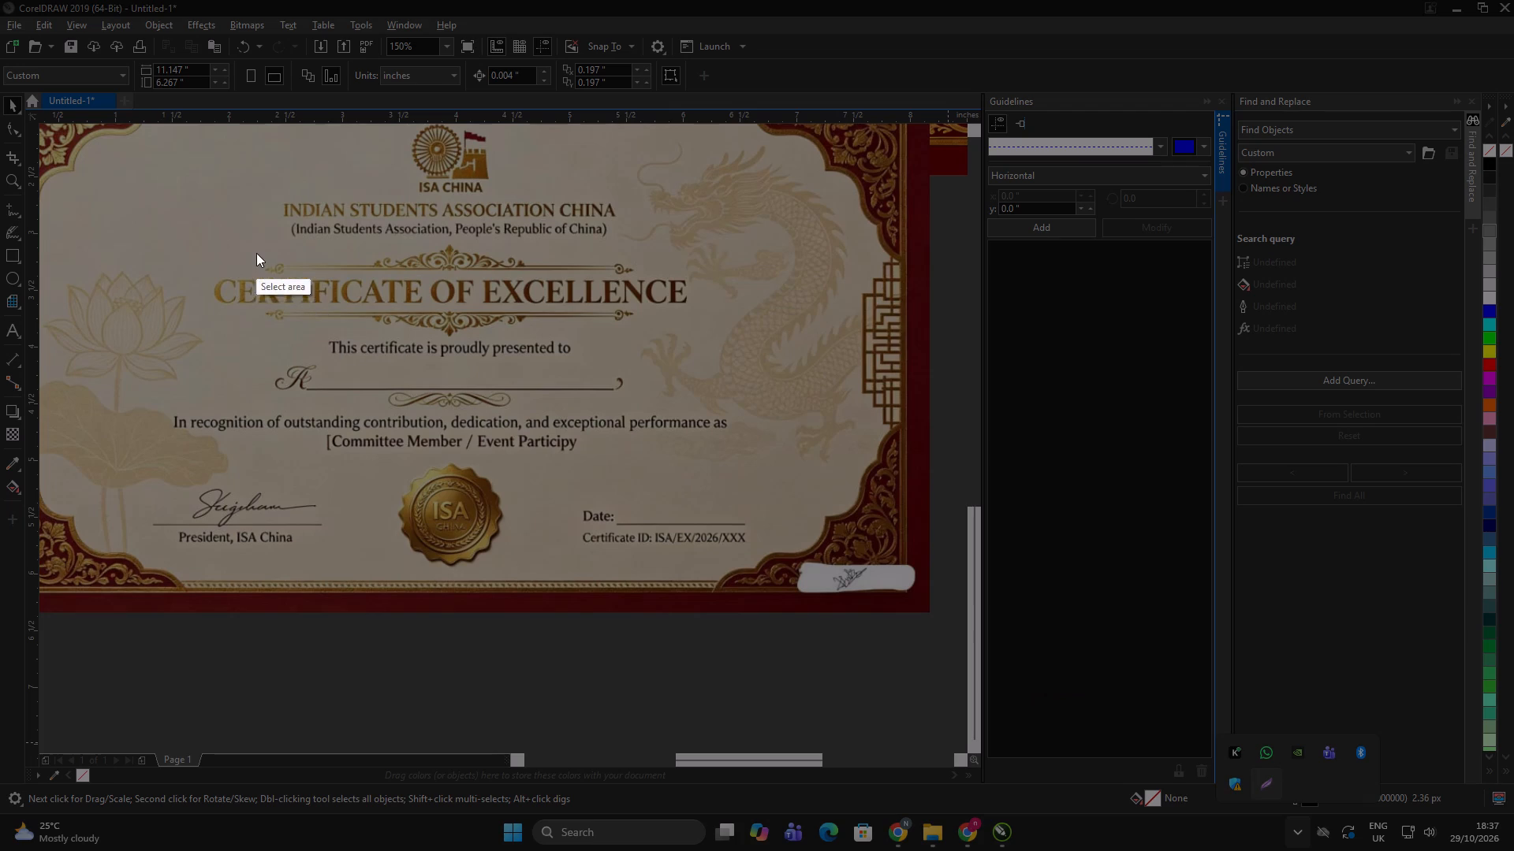
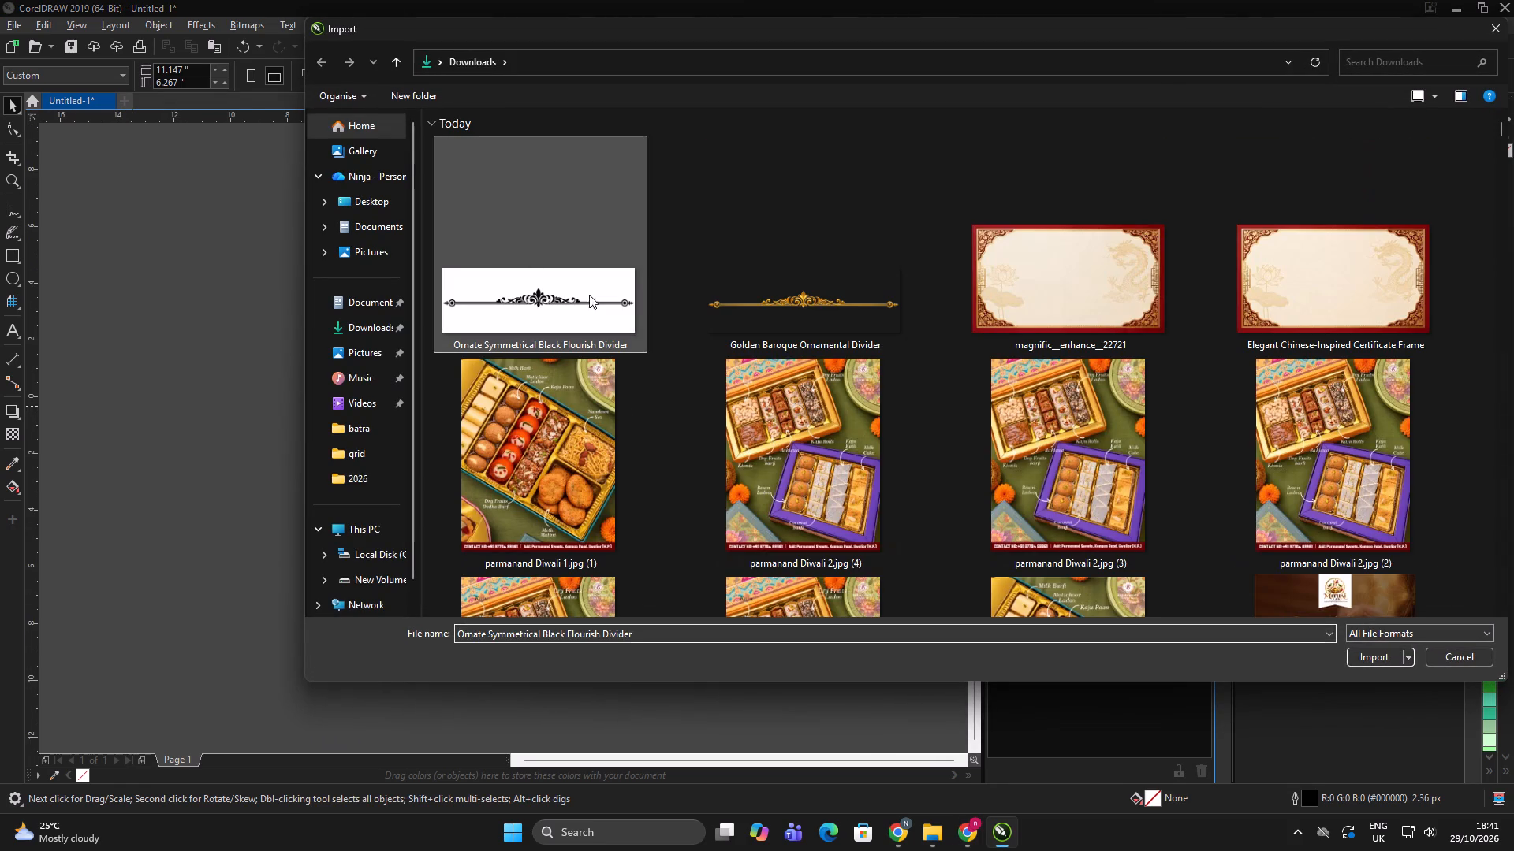
pyautogui.click(1379, 662)
pyautogui.moveTo(561, 574); pyautogui.dragTo(712, 636)
pyautogui.scroll(1, 658, 619)
pyautogui.click(836, 609)
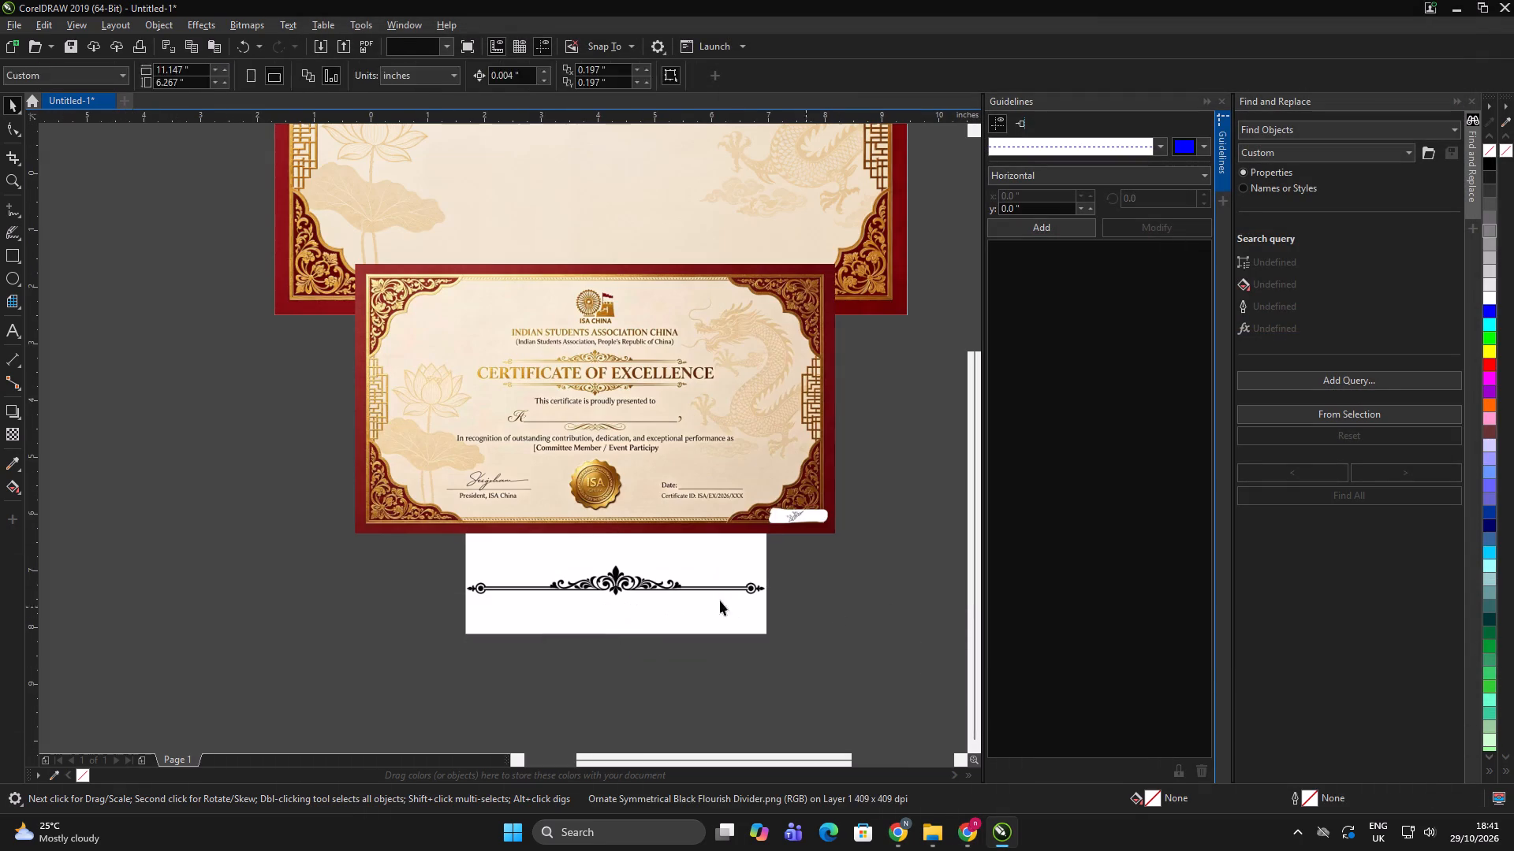
# Outline-trace the black ornament bitmap as a low quality image with the background colour removed automatically.
pyautogui.click(645, 585)
pyautogui.click(466, 84)
pyautogui.click(632, 196)
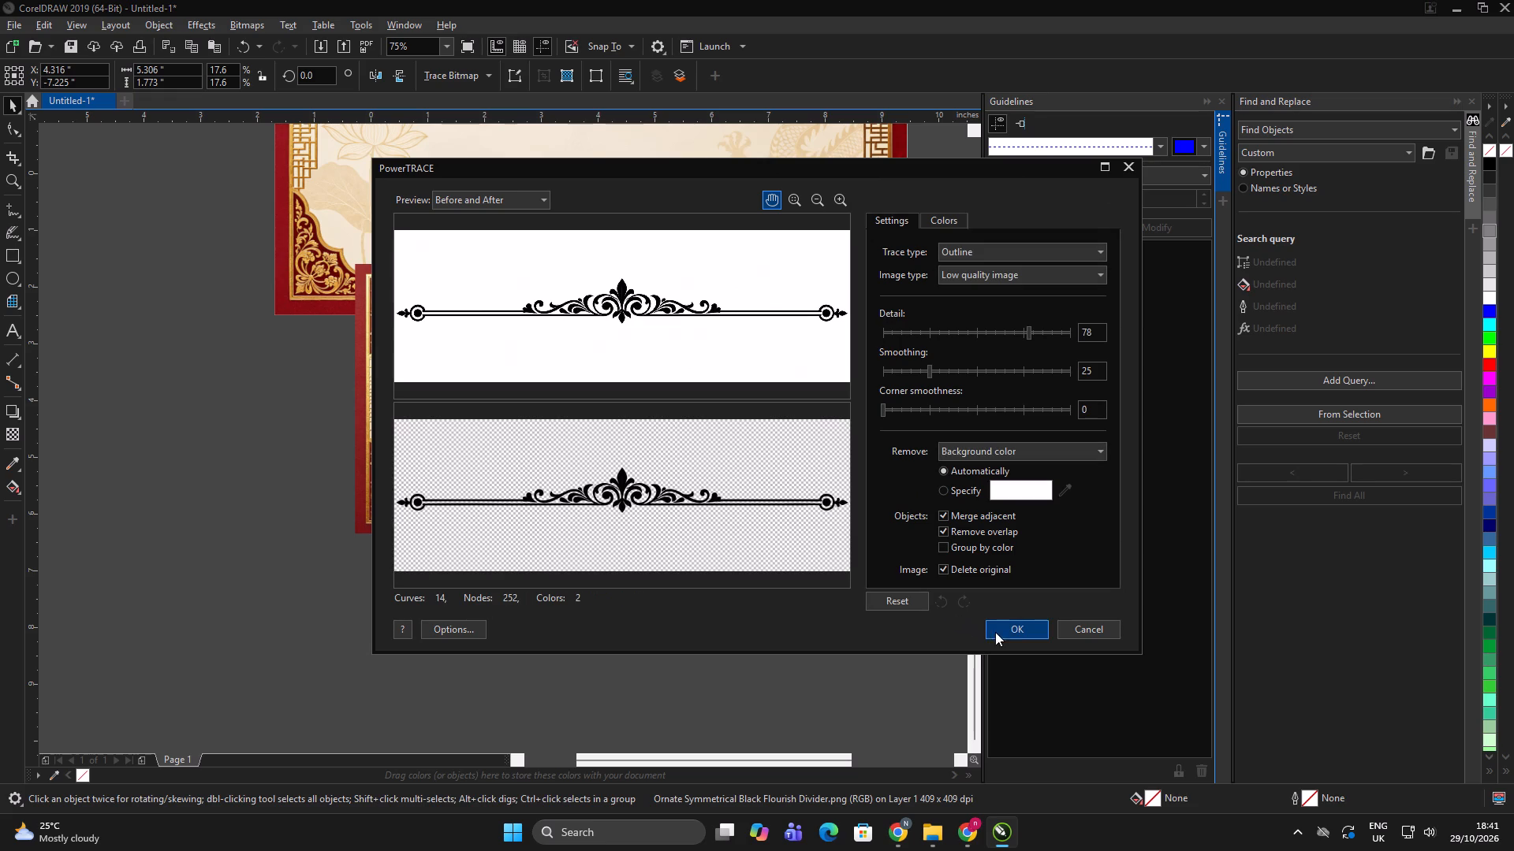
pyautogui.click(1016, 630)
# Move the traced vector ornament to the empty area below its source bitmap and ungroup it.
pyautogui.moveTo(645, 587); pyautogui.dragTo(697, 191)
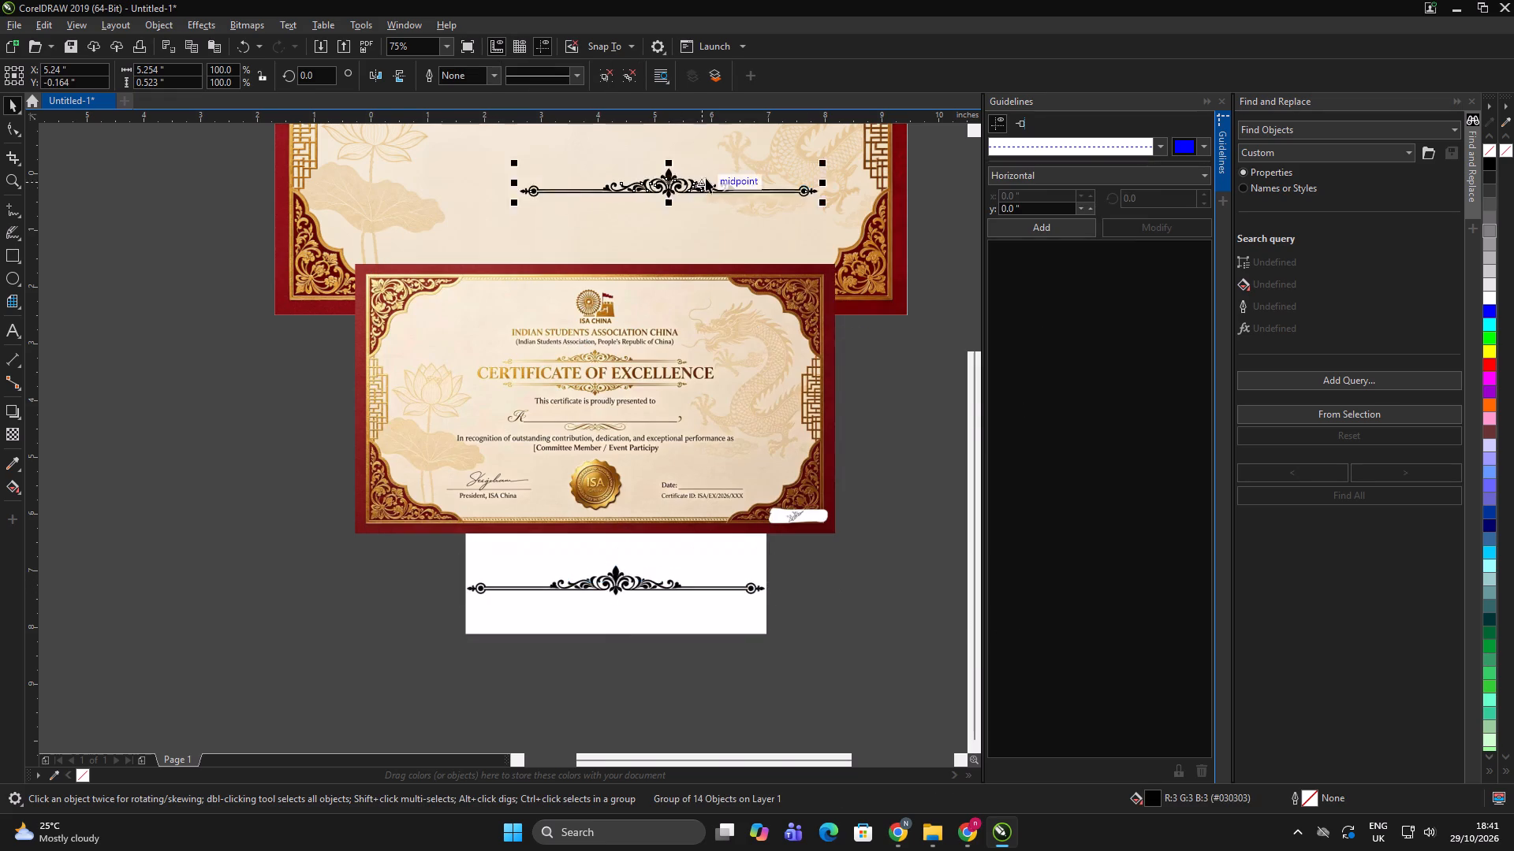
pyautogui.scroll(5, 707, 176)
pyautogui.scroll(-9, 612, 340)
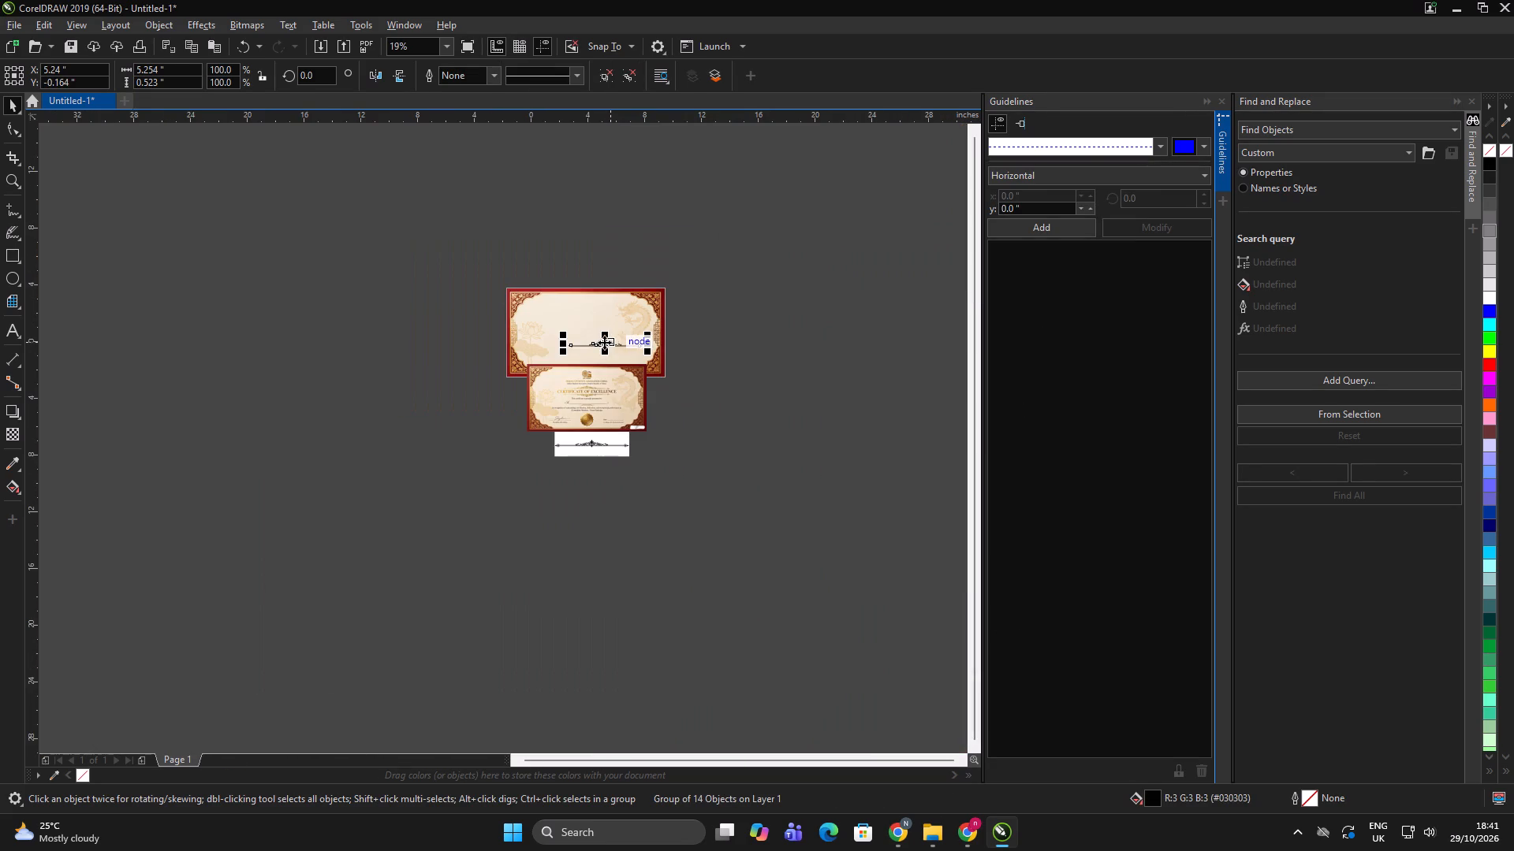
pyautogui.moveTo(602, 343); pyautogui.dragTo(613, 506)
pyautogui.scroll(5, 623, 513)
pyautogui.hotkey('ctrl', 'u')
pyautogui.scroll(1, 661, 422)
pyautogui.scroll(-2, 641, 463)
pyautogui.click(743, 413)
pyautogui.click(755, 408)
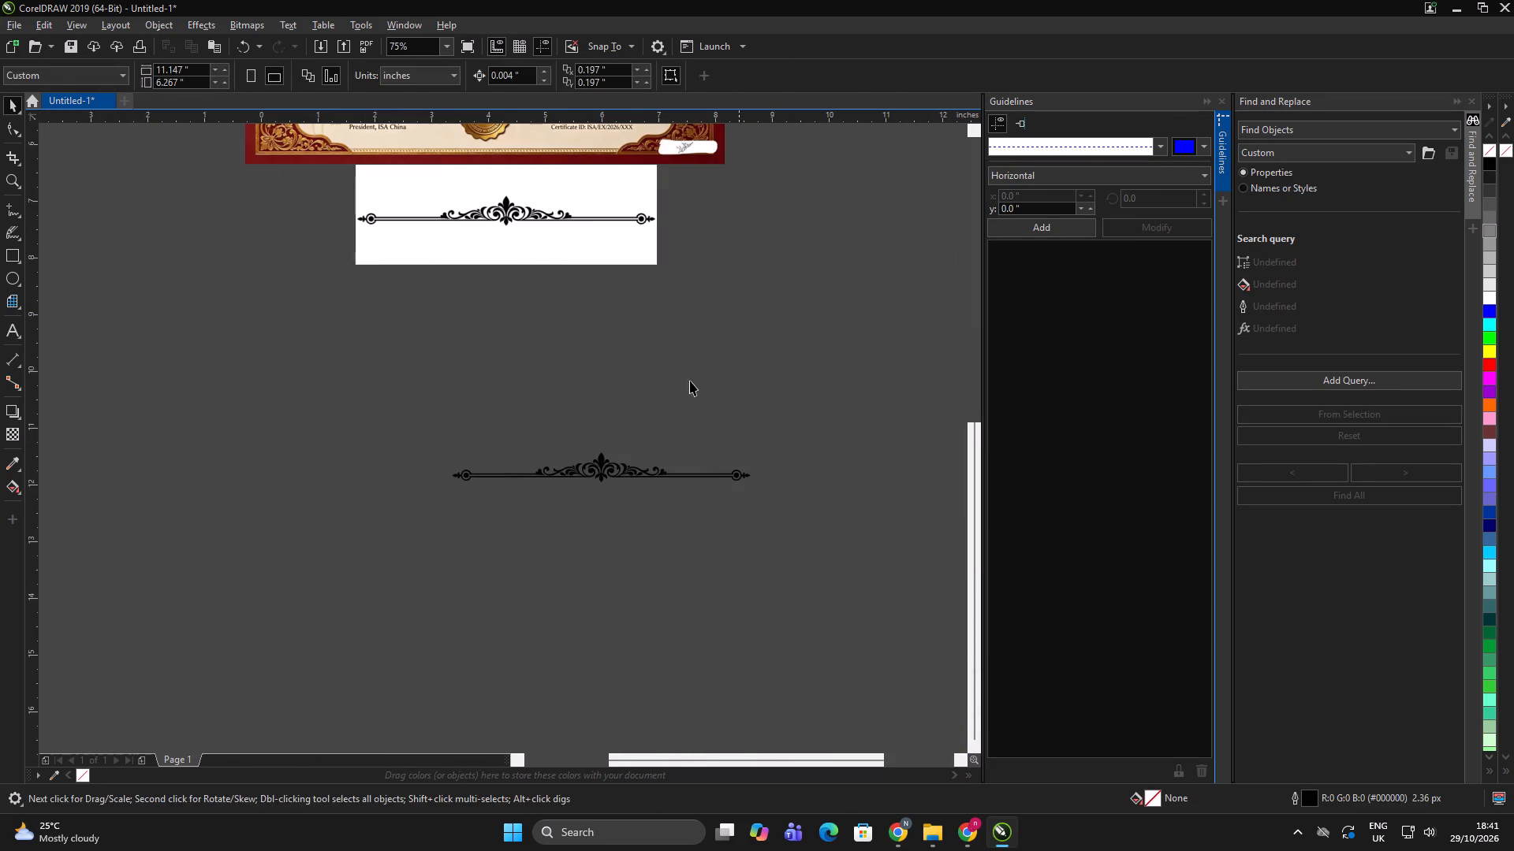
# Move the white-background ornament bitmap down, clear of the original certificate's bottom edge.
pyautogui.click(569, 266)
pyautogui.moveTo(557, 241); pyautogui.dragTo(456, 373)
pyautogui.click(646, 351)
pyautogui.scroll(-2, 587, 243)
pyautogui.click(591, 236)
# Draw a colour swatch rectangle about 1.2 by 0.45 in below the original certificate.
pyautogui.scroll(3, 573, 222)
pyautogui.click(621, 366)
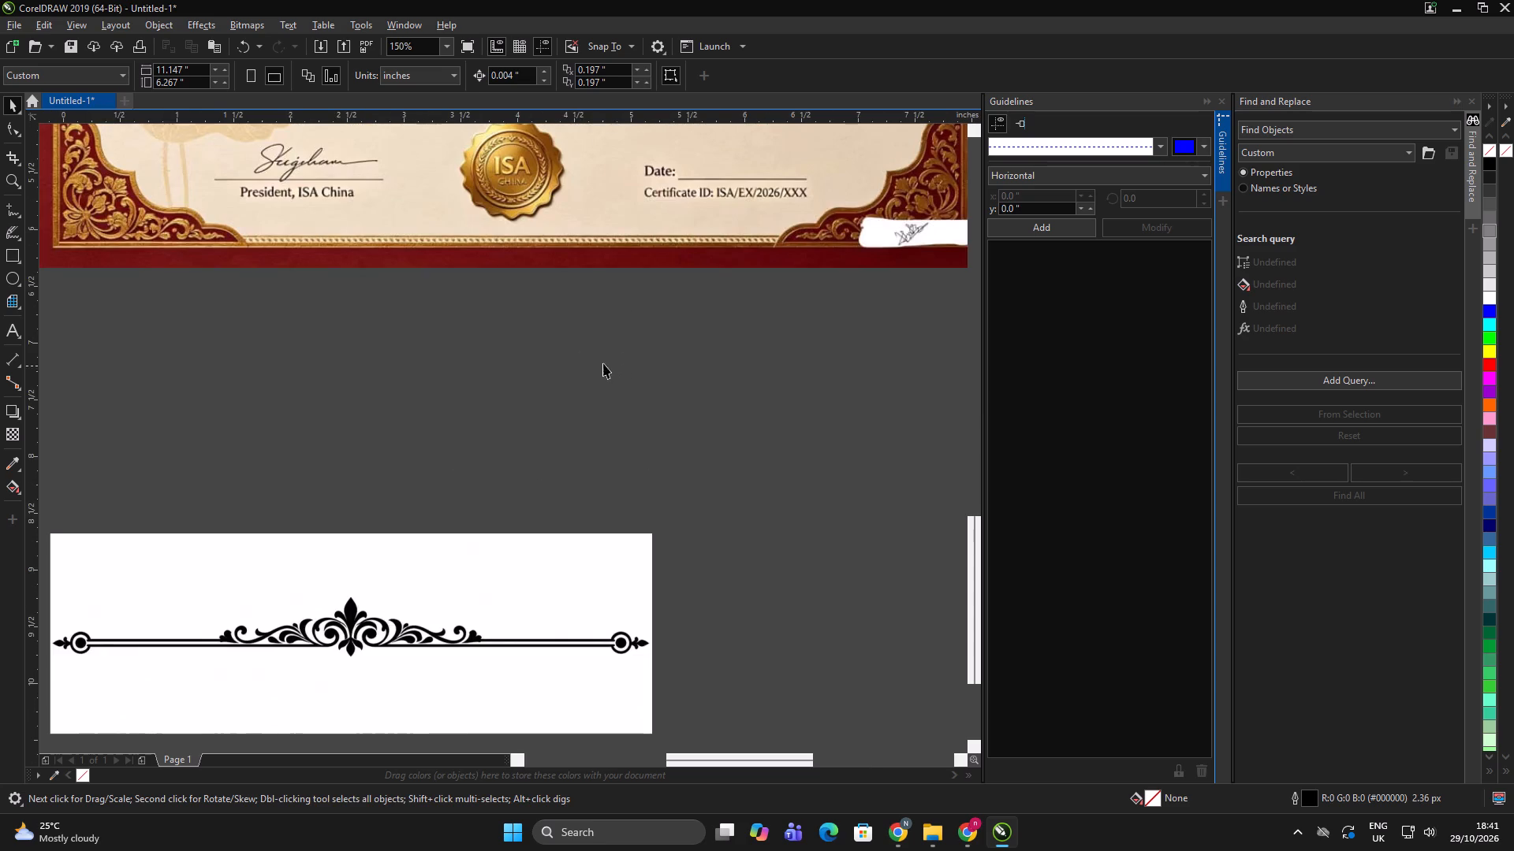
pyautogui.click(585, 355)
pyautogui.press('F6')
pyautogui.moveTo(467, 335); pyautogui.dragTo(603, 386)
pyautogui.press('space')
pyautogui.click(685, 380)
pyautogui.click(556, 355)
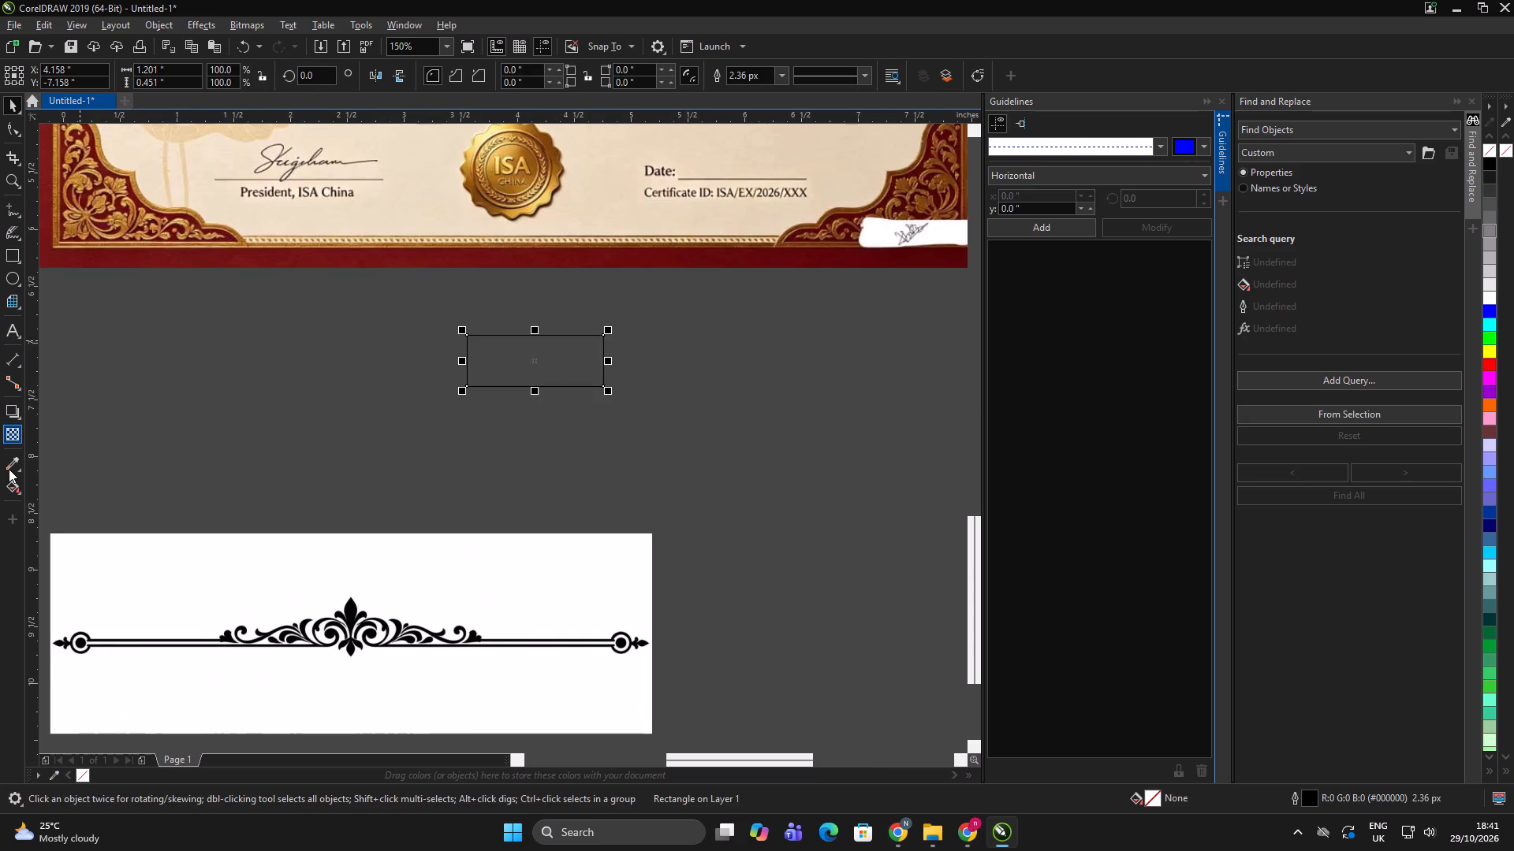
# Sample a pale yellow highlight from the gold ISA seal and fill the swatch rectangle with it.
pyautogui.click(12, 467)
pyautogui.scroll(1, 487, 143)
pyautogui.click(470, 140)
pyautogui.click(575, 562)
pyautogui.press('space')
pyautogui.click(699, 441)
pyautogui.click(700, 437)
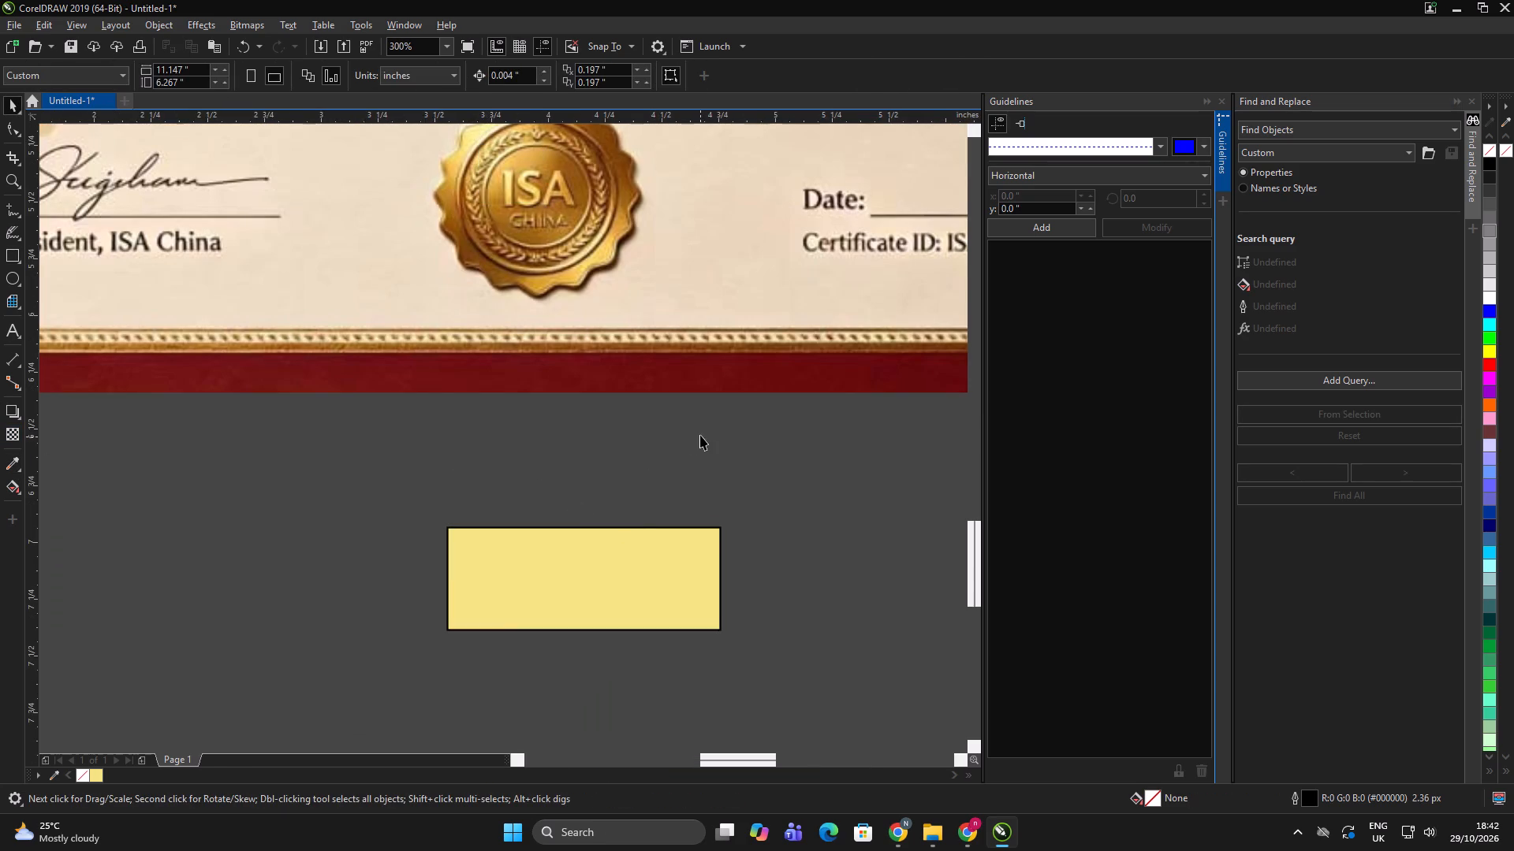
# Sample a dark brown from the gold ISA seal and fill the swatch rectangle with it.
pyautogui.click(9, 463)
pyautogui.click(612, 157)
pyautogui.click(627, 554)
pyautogui.scroll(-4, 576, 532)
pyautogui.press('space')
pyautogui.doubleClick(740, 520)
# Examine the gold gradient on the original's CERTIFICATE OF EXCELLENCE heading and its dividers.
pyautogui.scroll(-2, 621, 440)
pyautogui.scroll(2, 599, 394)
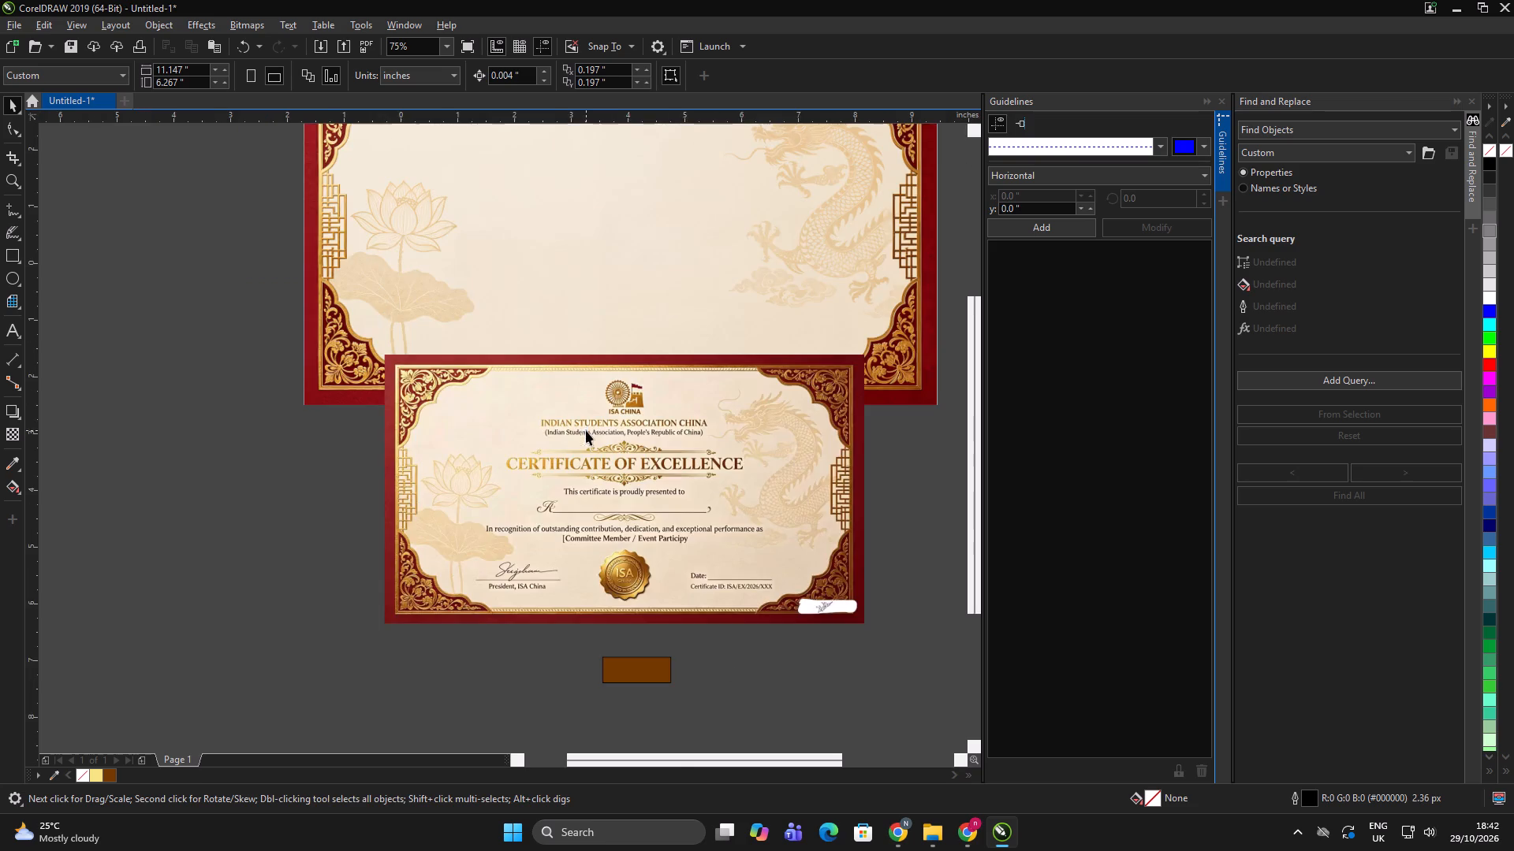
pyautogui.scroll(2, 592, 438)
pyautogui.scroll(-1, 576, 397)
pyautogui.scroll(2, 506, 464)
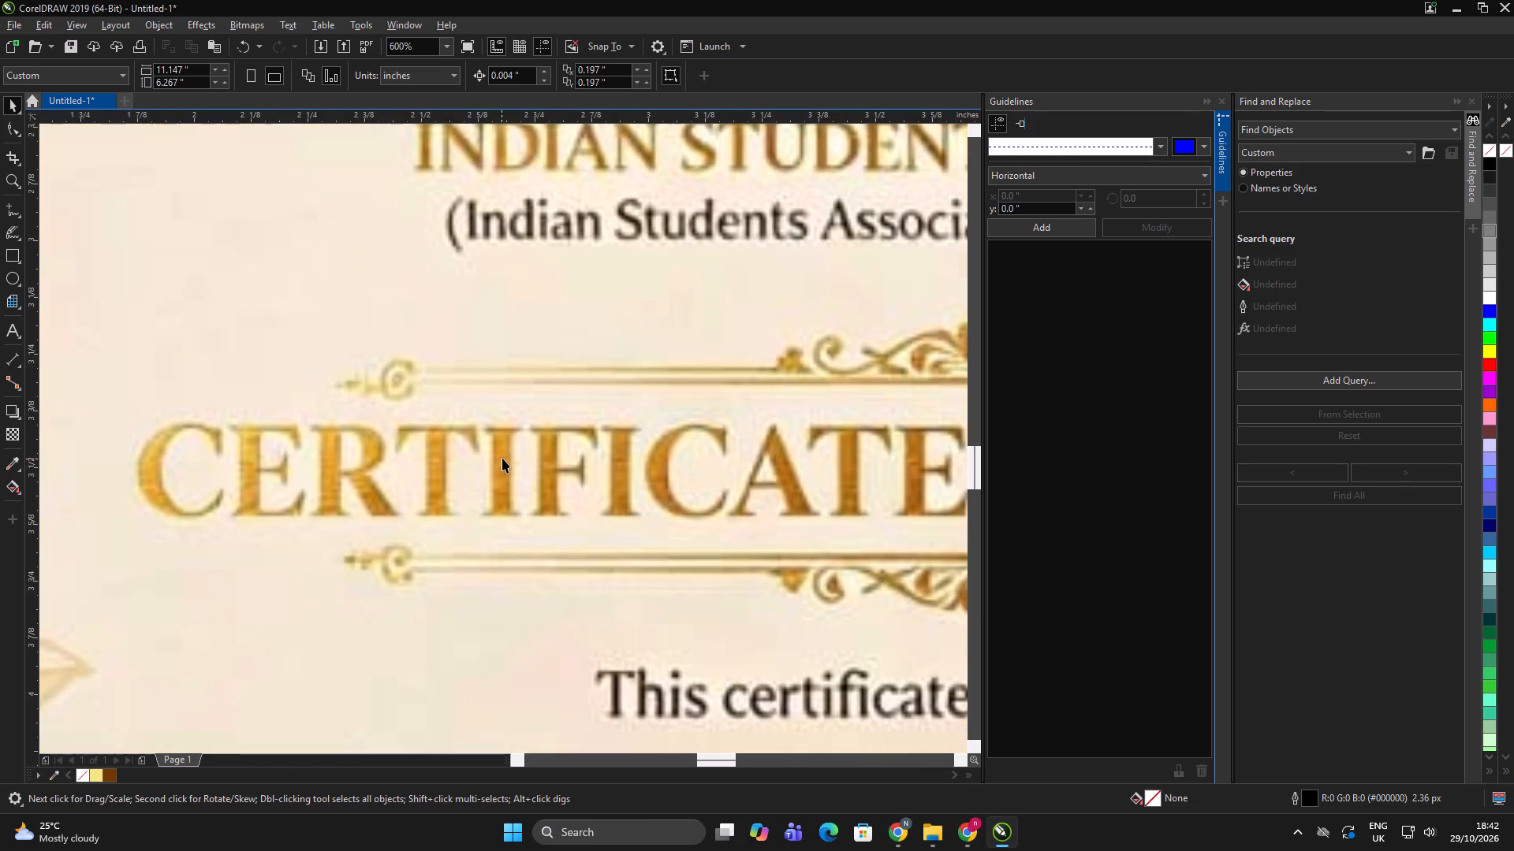
pyautogui.scroll(-3, 506, 277)
pyautogui.click(626, 481)
# Fill the traced ornament with a linear gradient from the sampled brown at its right end to pale yellow past its left end.
pyautogui.scroll(-1, 624, 440)
pyautogui.scroll(1, 738, 590)
pyautogui.moveTo(850, 556); pyautogui.dragTo(307, 681)
pyautogui.click(110, 775)
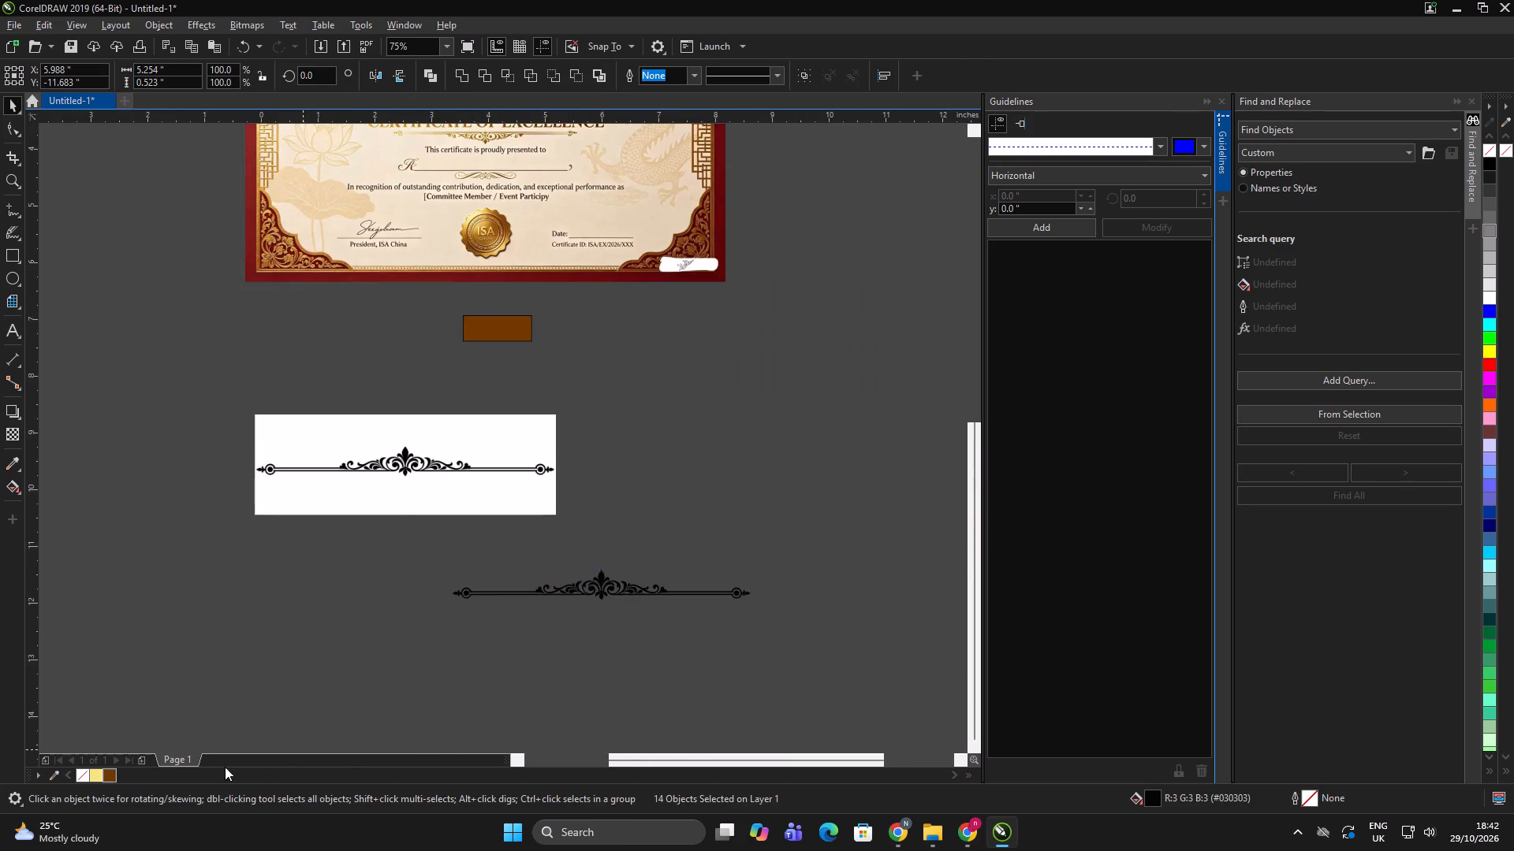
pyautogui.scroll(1, 659, 621)
pyautogui.press('g')
pyautogui.moveTo(822, 541); pyautogui.dragTo(405, 563)
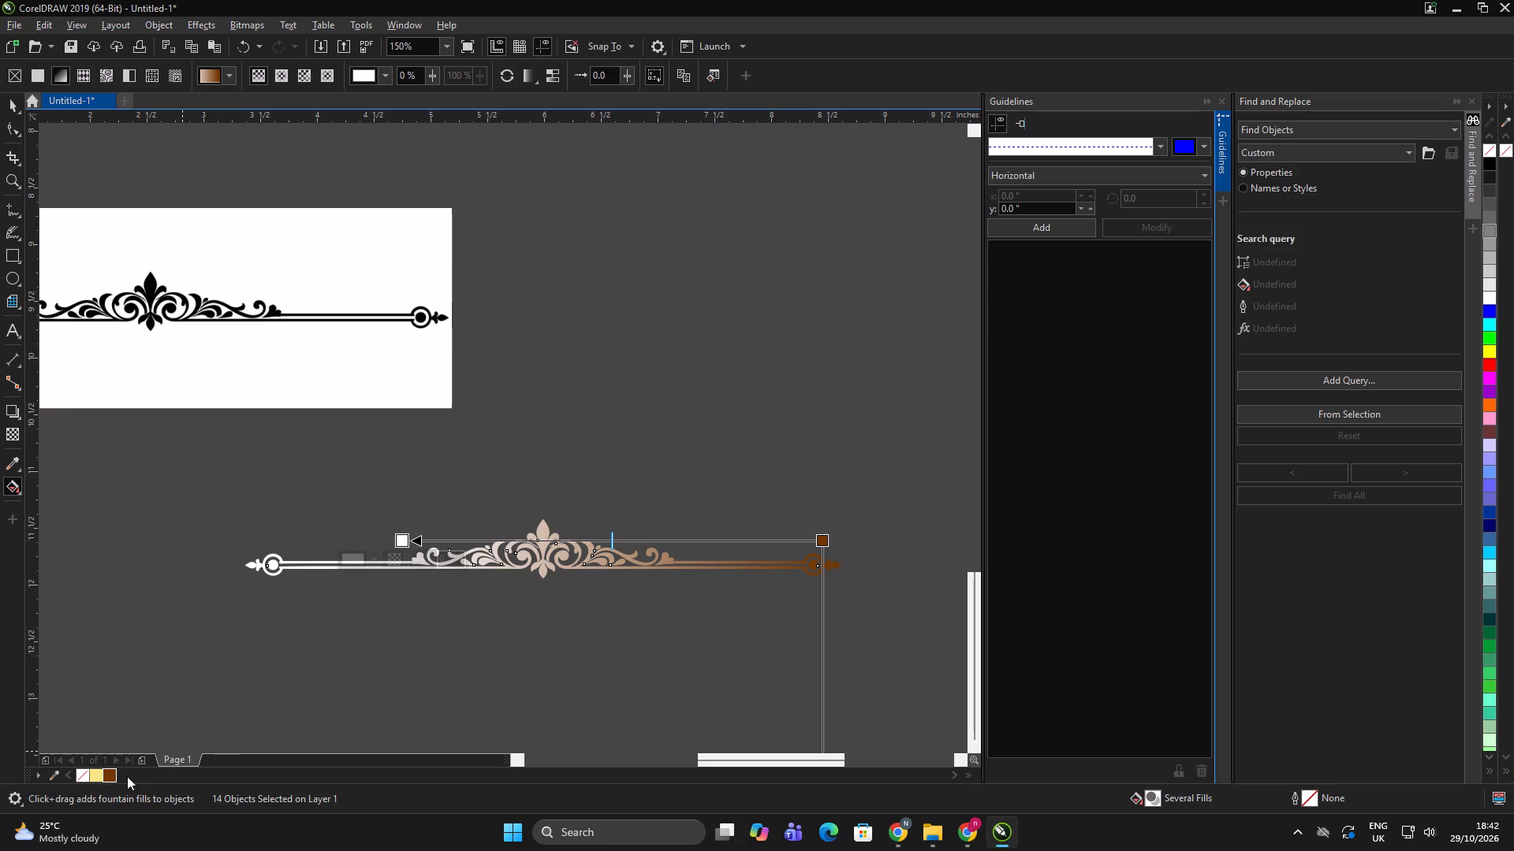
pyautogui.click(95, 776)
pyautogui.moveTo(405, 541); pyautogui.dragTo(220, 542)
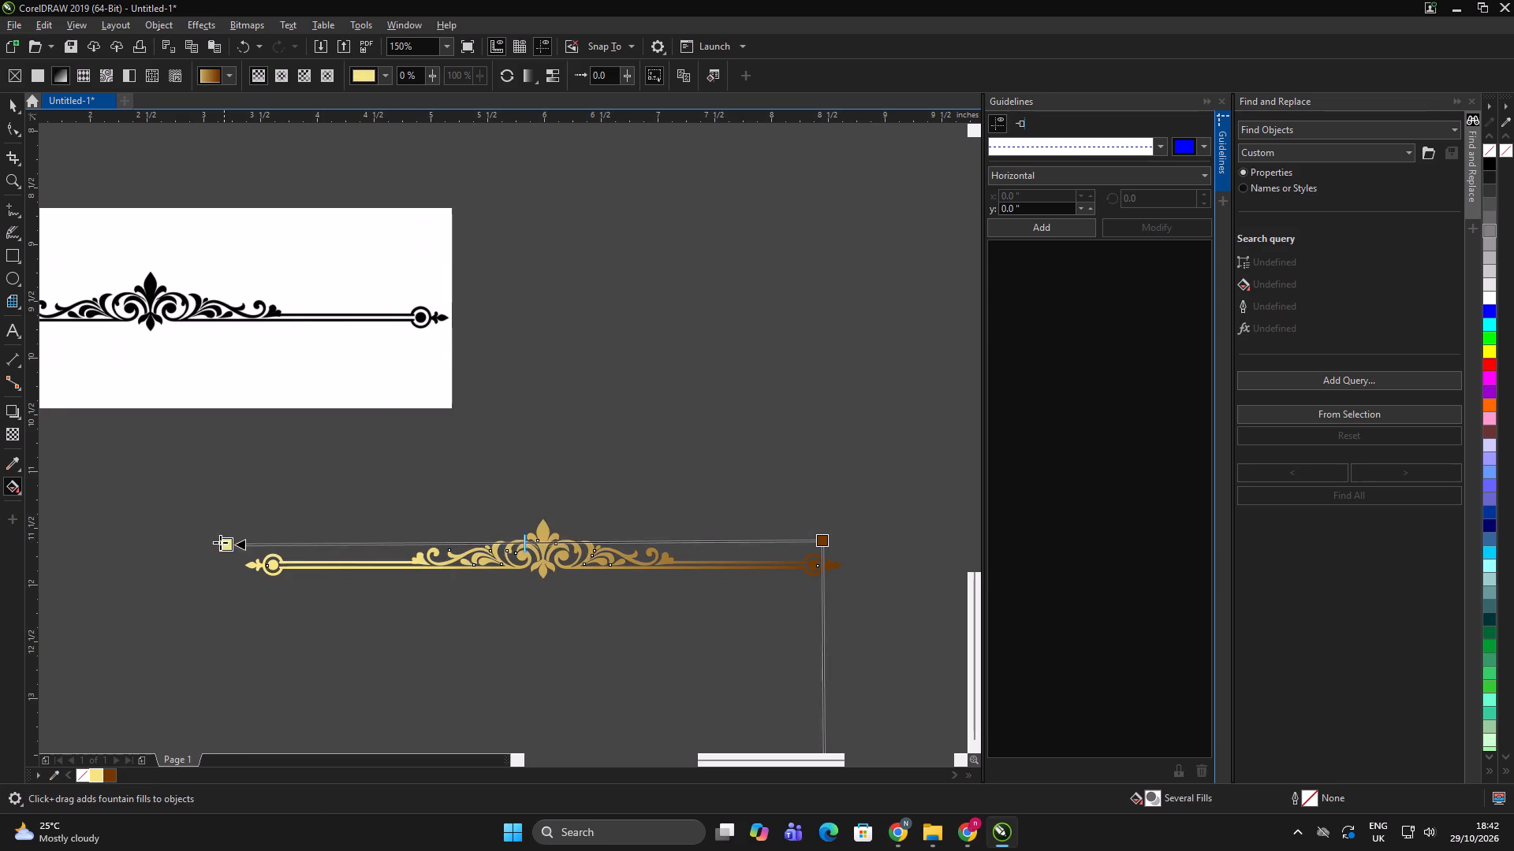
pyautogui.moveTo(220, 542); pyautogui.dragTo(218, 542)
pyautogui.press('space')
pyautogui.scroll(-2, 567, 496)
pyautogui.click(613, 484)
pyautogui.click(576, 508)
# Group all the pieces of the gradient-filled ornament.
pyautogui.scroll(1, 586, 502)
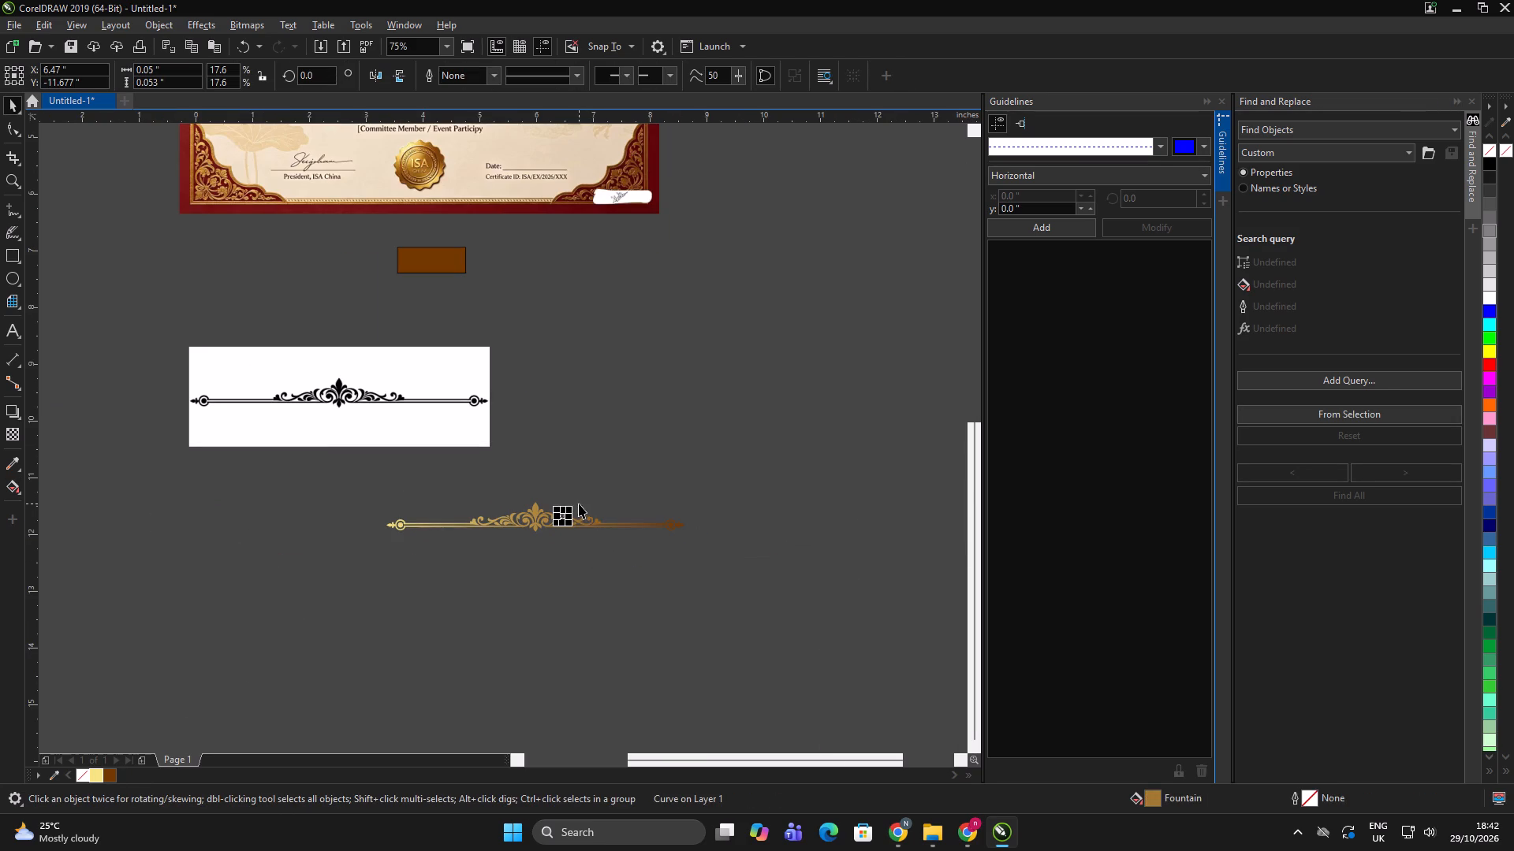
pyautogui.click(707, 463)
pyautogui.moveTo(744, 488); pyautogui.dragTo(222, 585)
pyautogui.hotkey('ctrl', 'g')
# Extend the gradient's brown end beyond the ornament's right tip and move the group to empty space beside the white-background bitmap.
pyautogui.press('g')
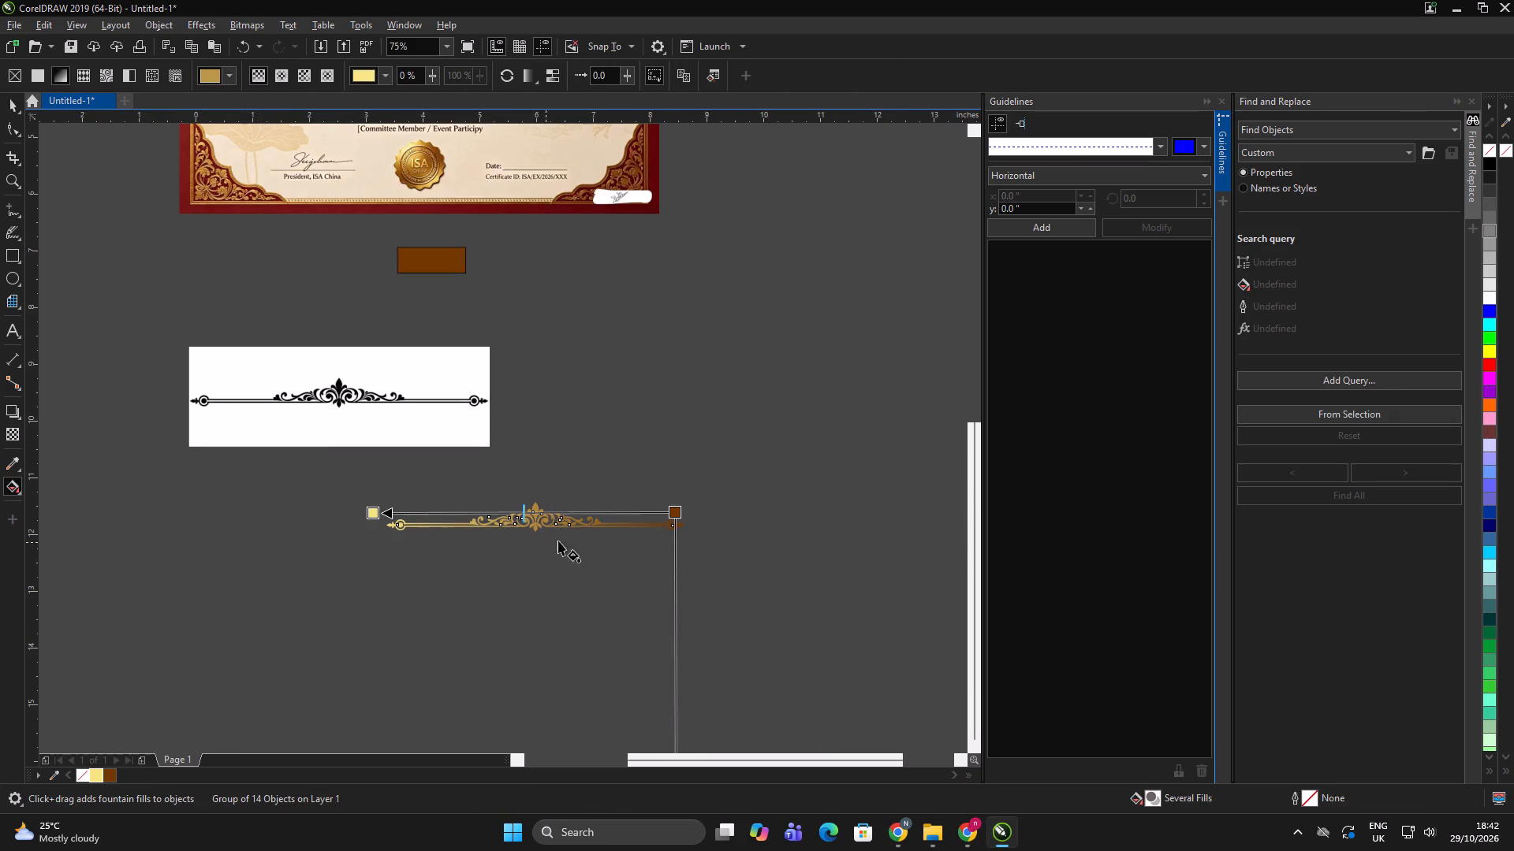
pyautogui.moveTo(679, 518); pyautogui.dragTo(755, 504)
pyautogui.press('space')
pyautogui.scroll(-1, 548, 535)
pyautogui.moveTo(545, 531); pyautogui.dragTo(703, 411)
# Centre the original certificate image horizontally and vertically on the blank certificate background.
pyautogui.click(443, 277)
pyautogui.scroll(-2, 533, 321)
pyautogui.scroll(2, 551, 284)
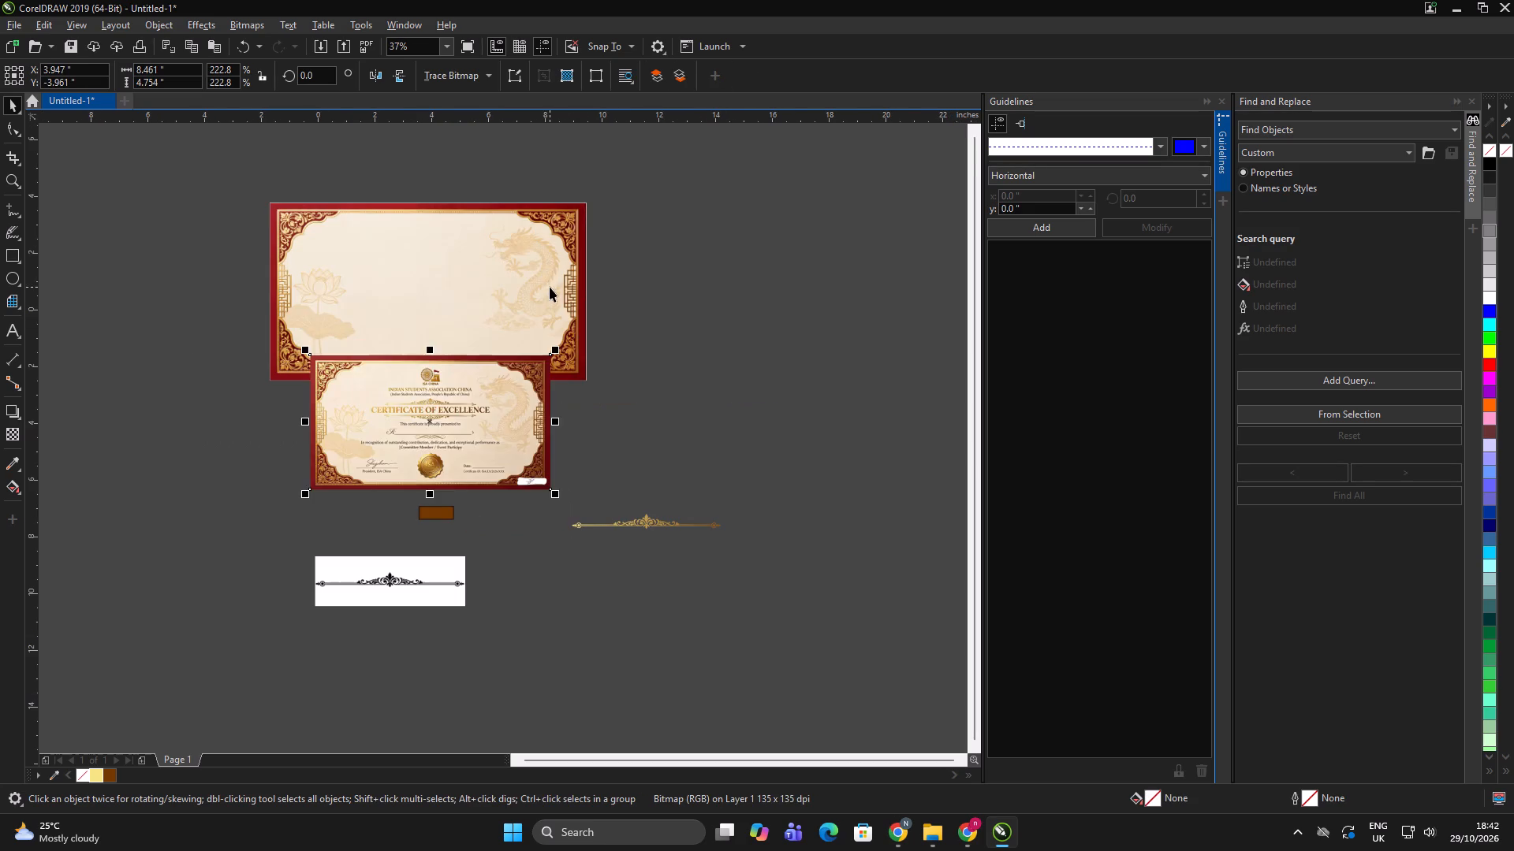
pyautogui.keyDown('shift'); pyautogui.click(549, 275); pyautogui.keyUp('shift')
pyautogui.press('e')
pyautogui.press('c')
pyautogui.click(703, 278)
# Enlarge the original certificate image from its centre to match the blank background's full size.
pyautogui.click(473, 283)
pyautogui.scroll(1, 547, 229)
pyautogui.moveTo(555, 210); pyautogui.dragTo(628, 174)
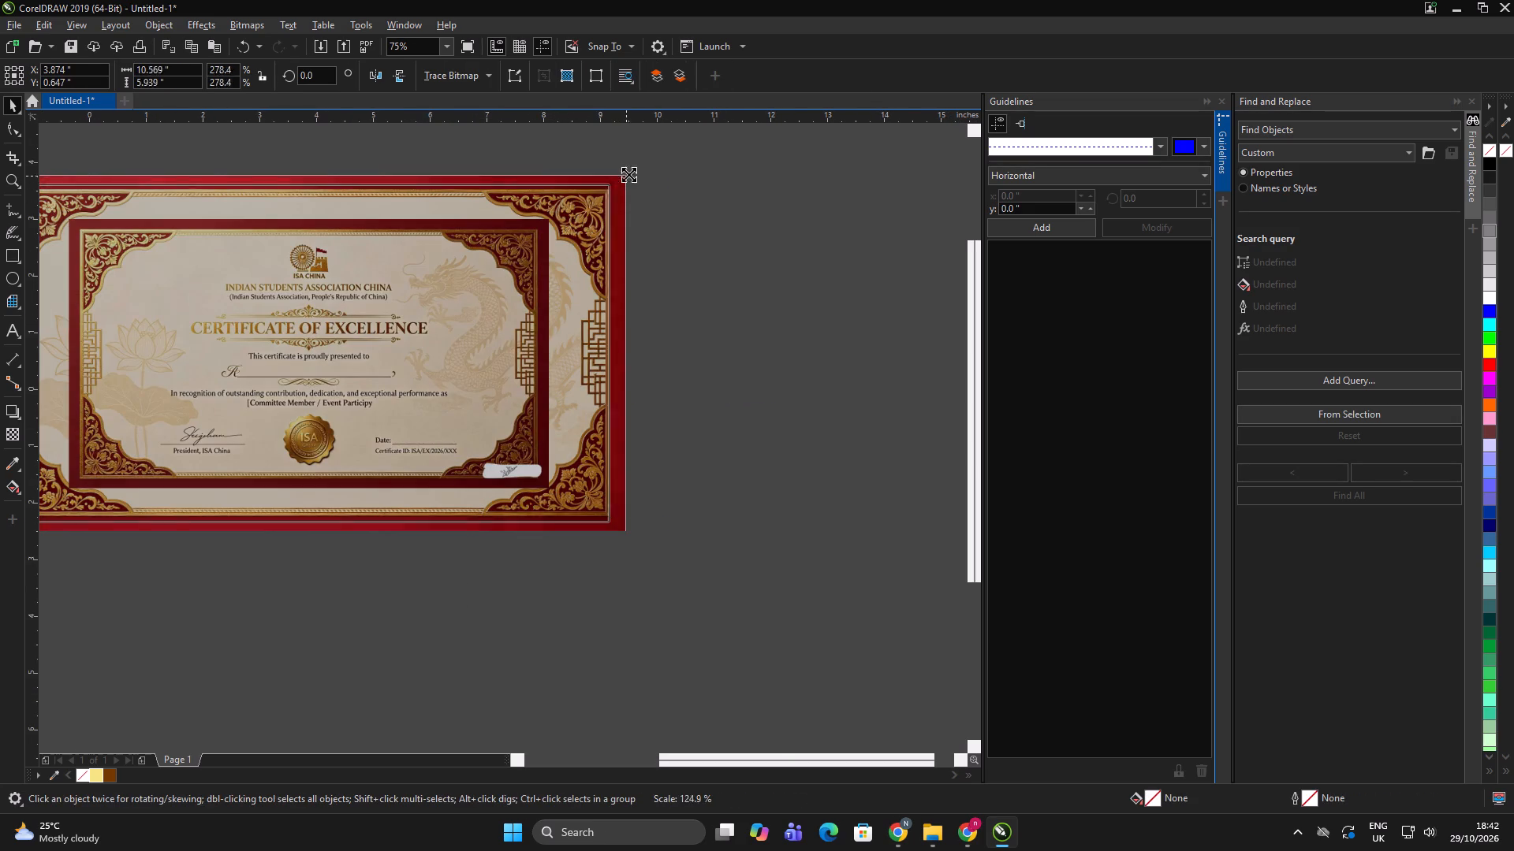
pyautogui.moveTo(628, 174); pyautogui.dragTo(641, 168)
pyautogui.scroll(2, 629, 172)
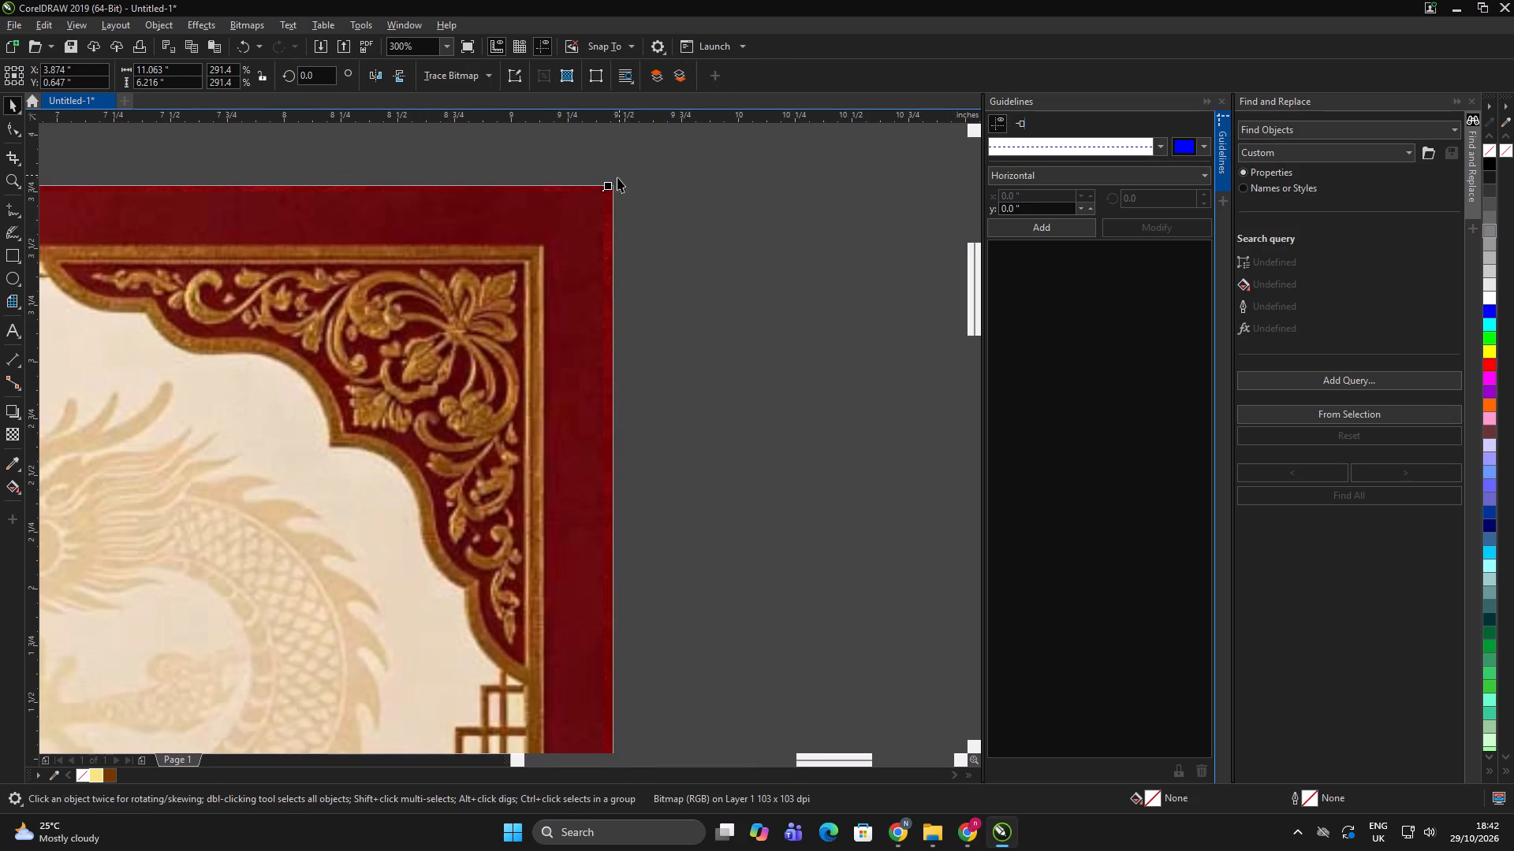
pyautogui.moveTo(613, 184); pyautogui.dragTo(624, 178)
pyautogui.scroll(-6, 647, 195)
pyautogui.click(637, 205)
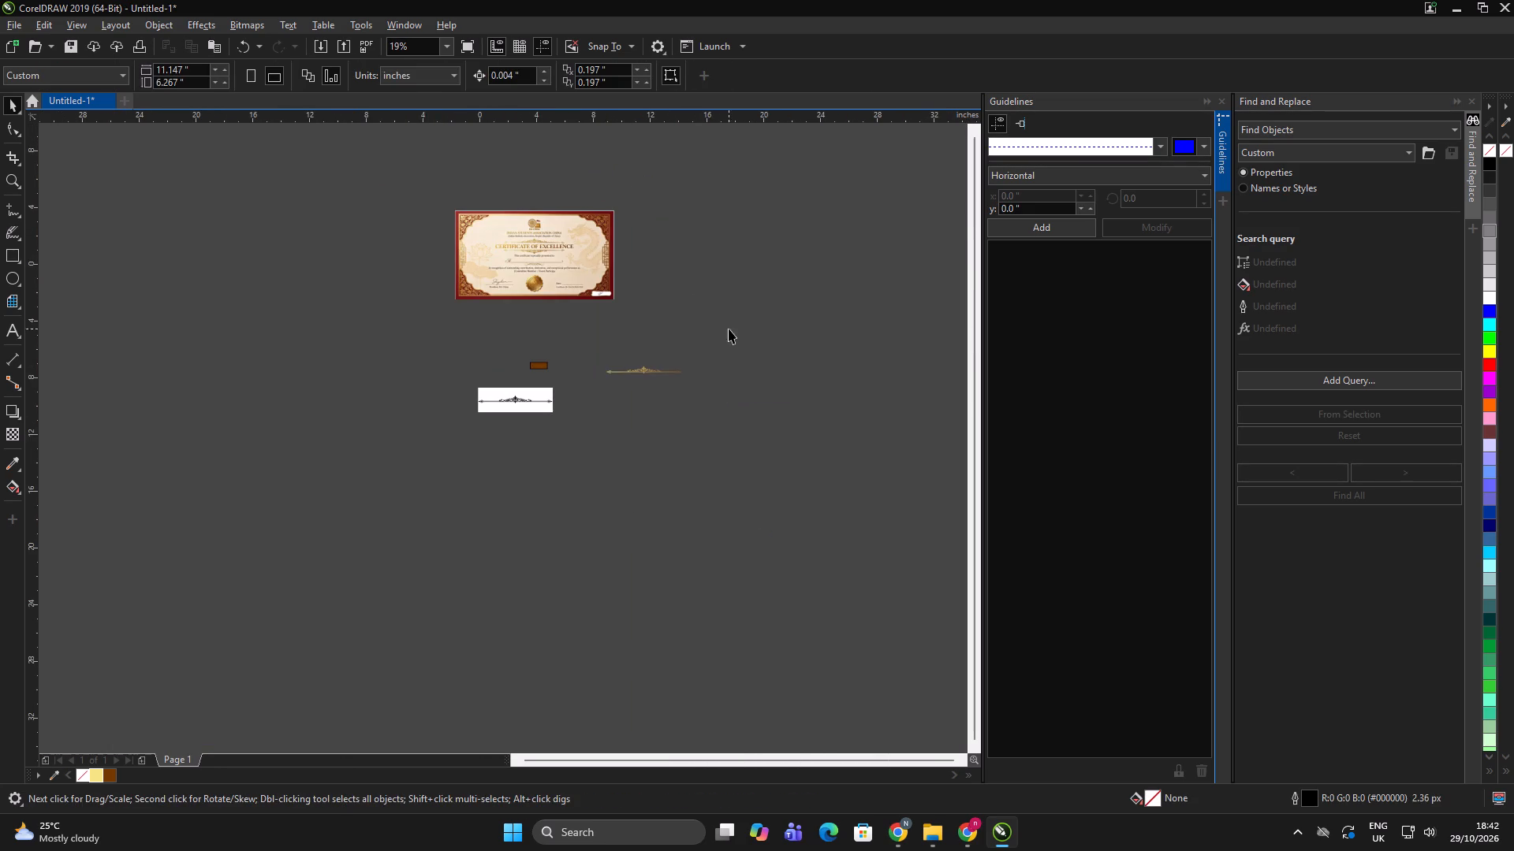
# Move the gold ornament group onto the matching ornament above the CERTIFICATE OF EXCELLENCE title, lining up their centres.
pyautogui.moveTo(737, 330); pyautogui.dragTo(598, 385)
pyautogui.moveTo(652, 373); pyautogui.dragTo(535, 240)
pyautogui.scroll(3, 541, 241)
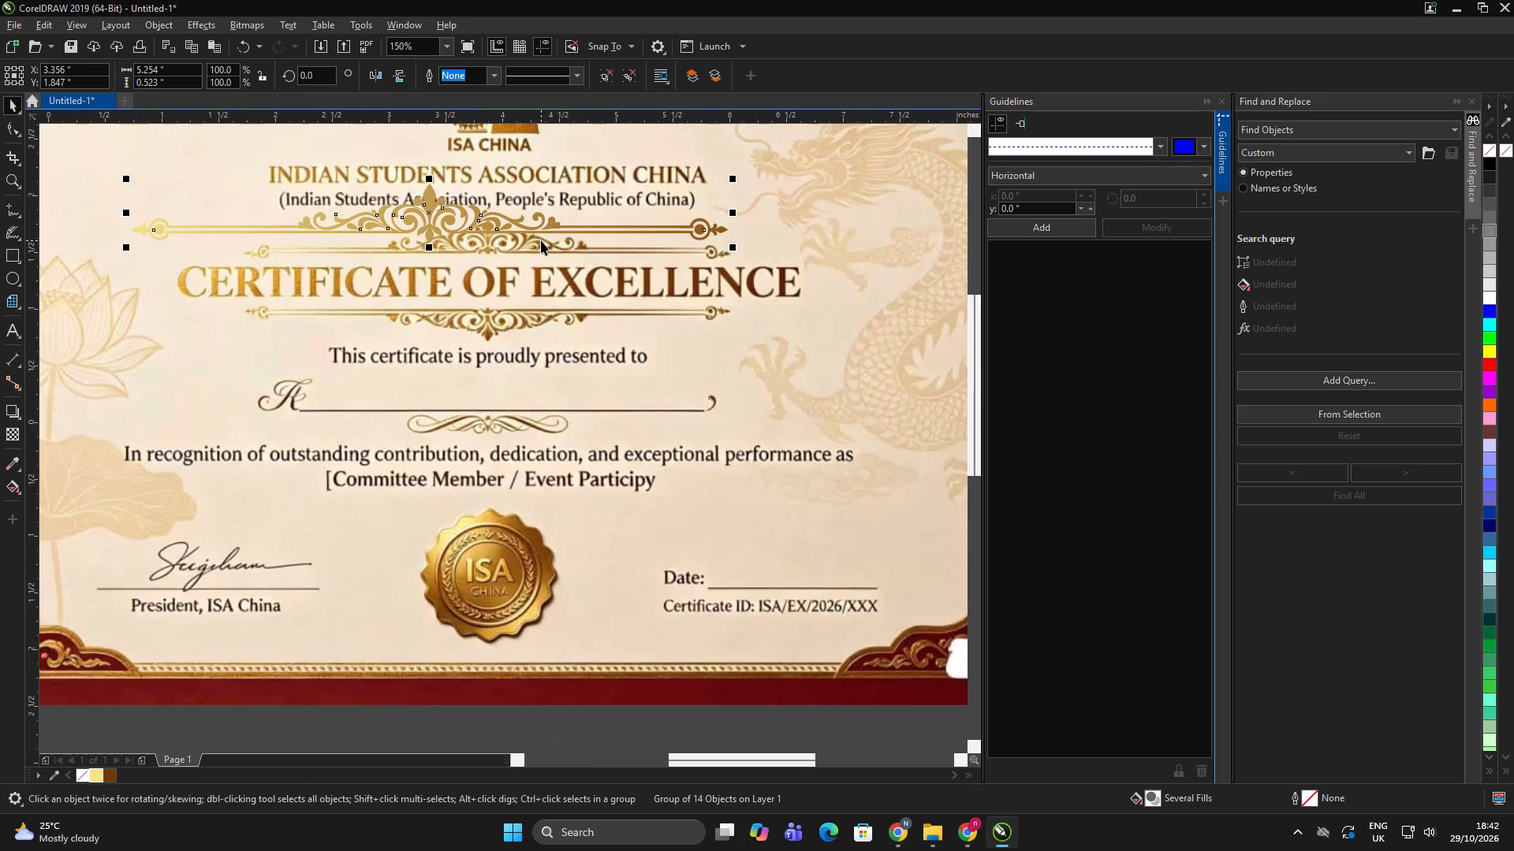
pyautogui.hotkey('ctrl', 'g')
pyautogui.scroll(1, 485, 220)
pyautogui.moveTo(472, 209); pyautogui.dragTo(593, 250)
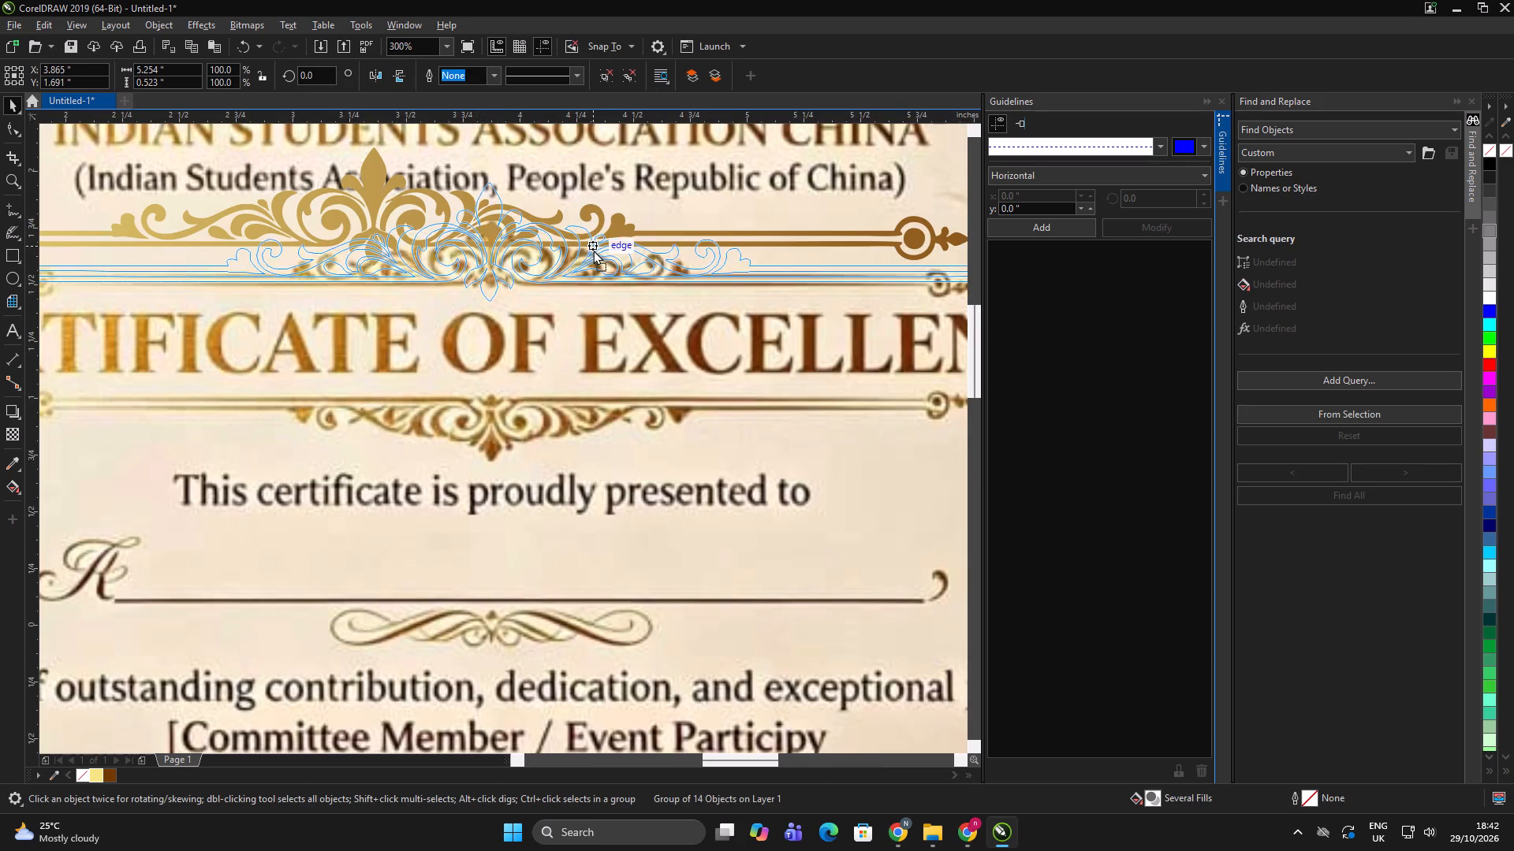
pyautogui.moveTo(593, 250); pyautogui.dragTo(593, 249)
pyautogui.scroll(1, 573, 266)
pyautogui.scroll(-3, 519, 287)
pyautogui.scroll(2, 671, 299)
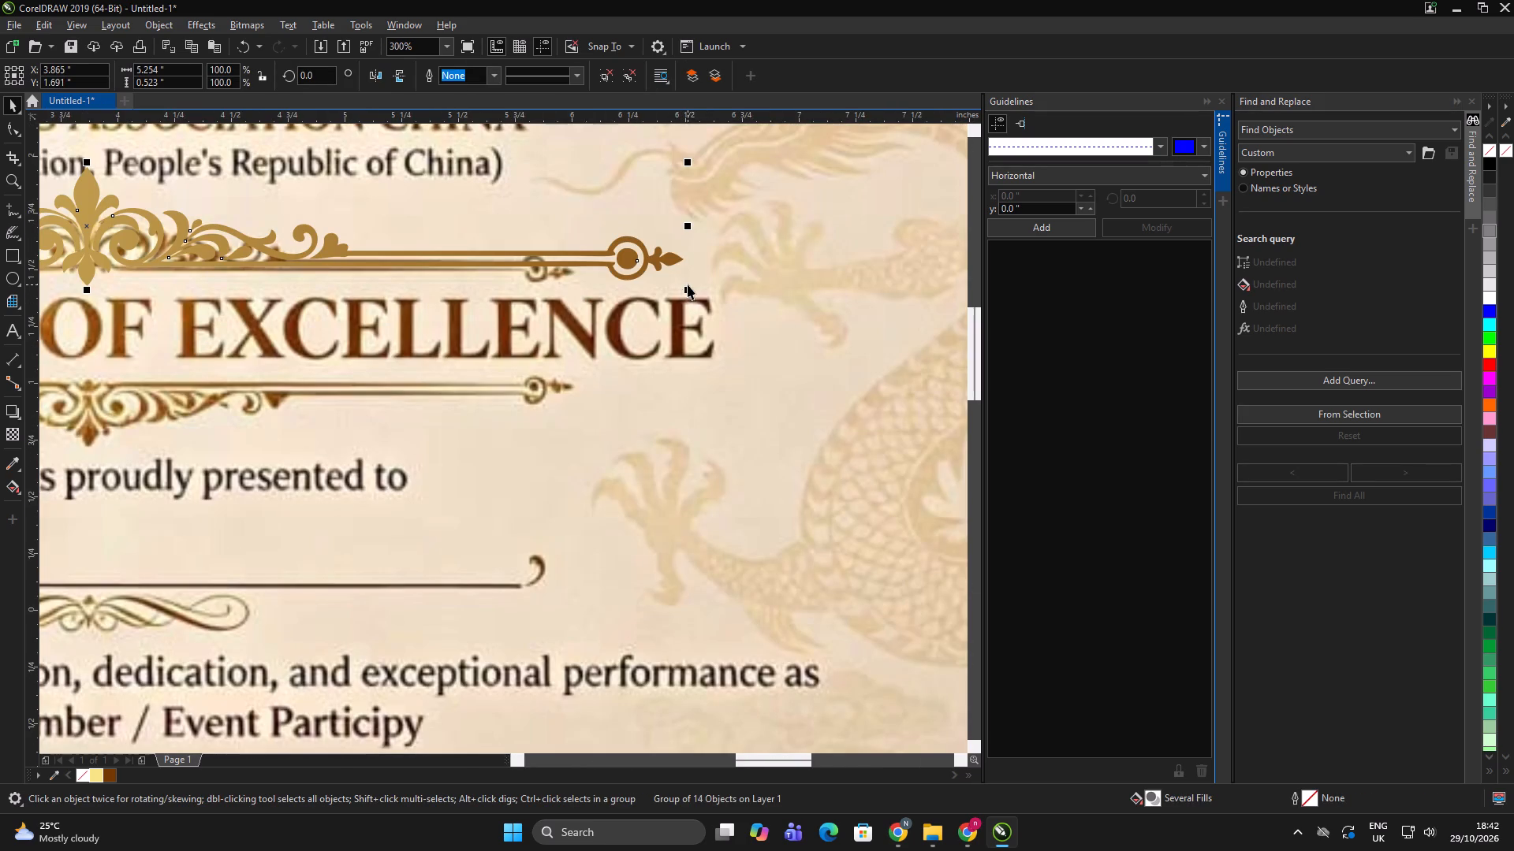
# Scale the ornament group from its centre to 80%, about 4.2 inches wide, and lower it onto the ornament above the title.
pyautogui.moveTo(690, 289); pyautogui.dragTo(571, 298)
pyautogui.moveTo(546, 247); pyautogui.dragTo(550, 255)
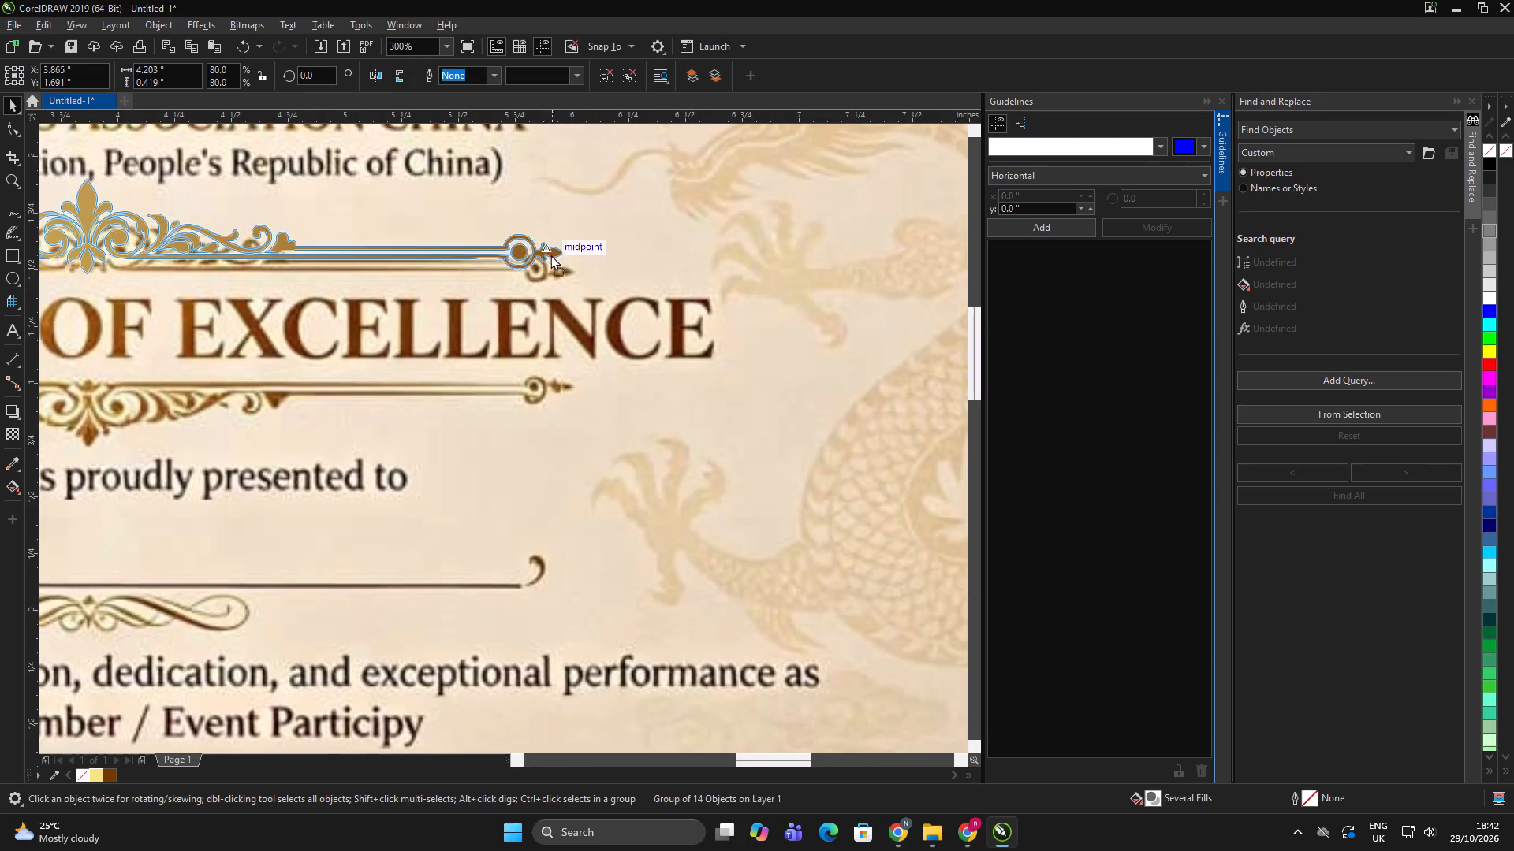
pyautogui.moveTo(550, 255); pyautogui.dragTo(552, 257)
pyautogui.scroll(2, 541, 259)
pyautogui.click(582, 266)
pyautogui.scroll(-6, 633, 255)
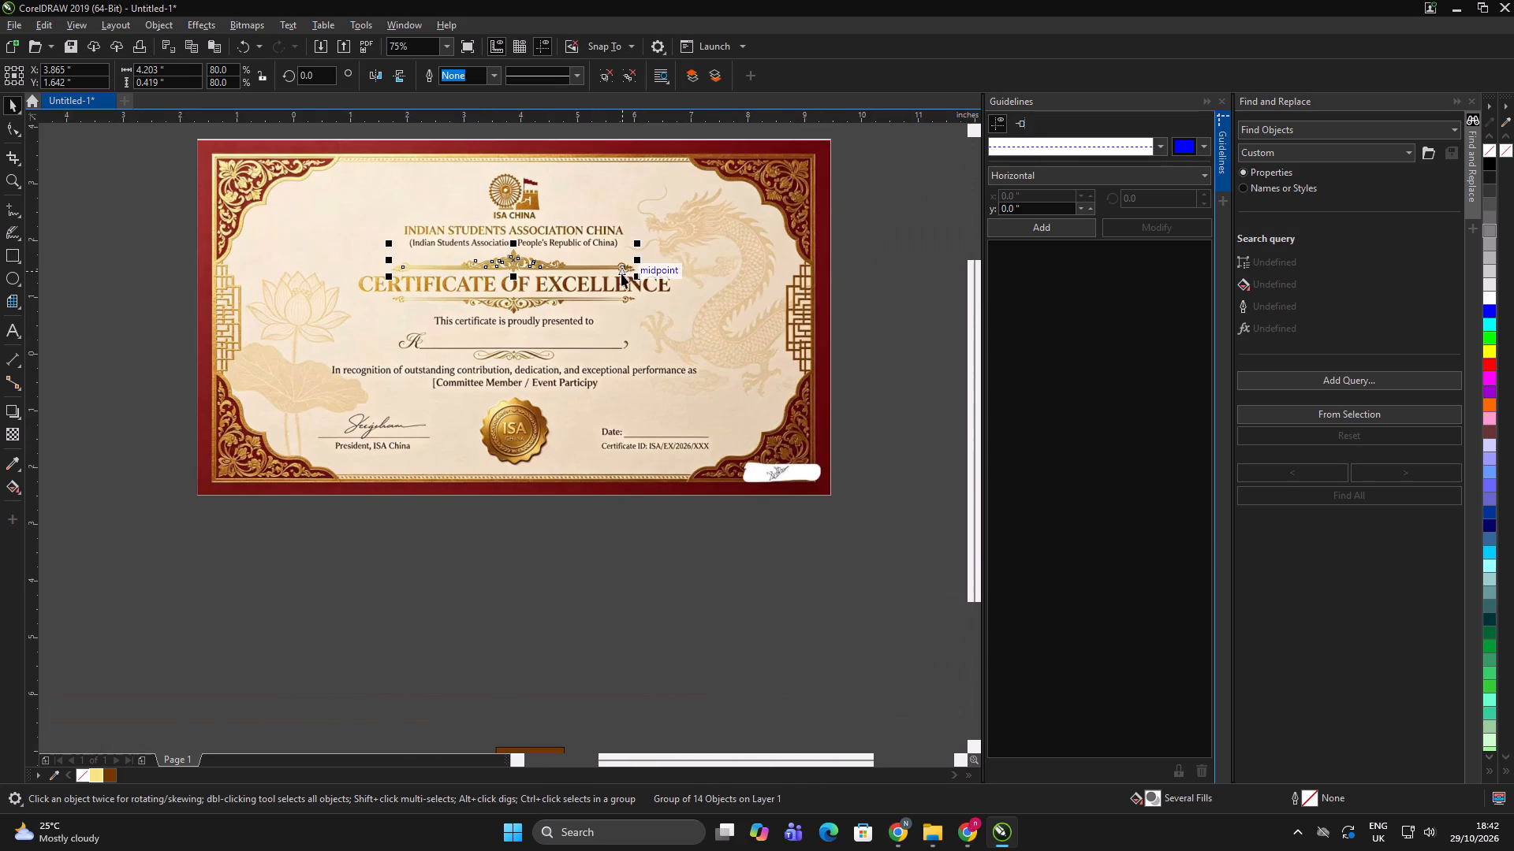
# Centre the ornament group horizontally on the certificate image.
pyautogui.hotkey('ctrl', 'g')
pyautogui.keyDown('shift'); pyautogui.click(718, 254); pyautogui.keyUp('shift')
pyautogui.press('c')
pyautogui.click(860, 273)
pyautogui.moveTo(855, 273); pyautogui.dragTo(826, 266)
pyautogui.scroll(2, 477, 265)
pyautogui.click(580, 257)
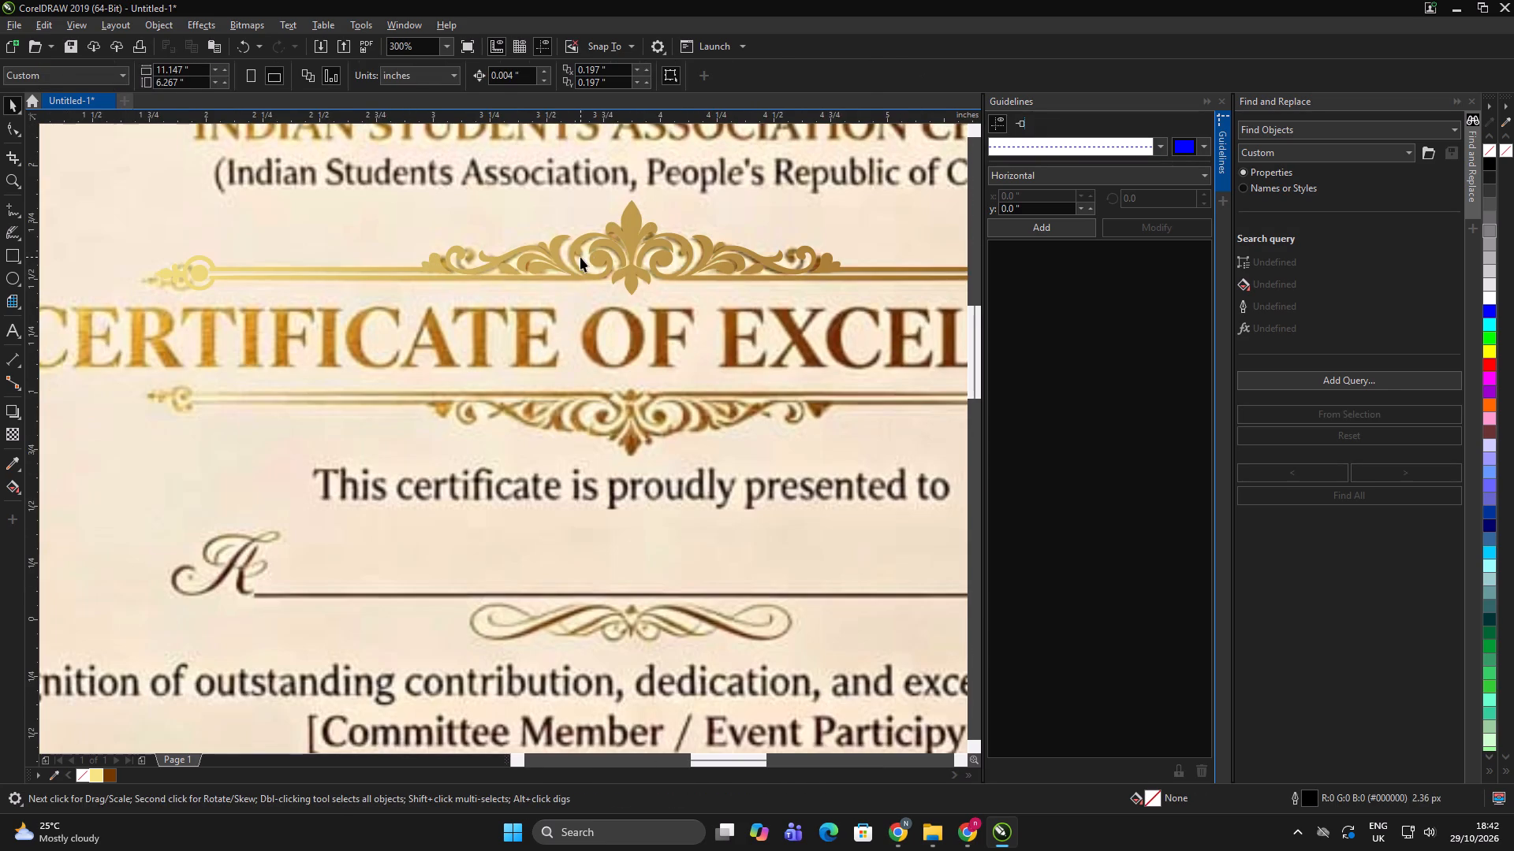
pyautogui.scroll(-2, 586, 247)
# Place a copy of the gold ornament below the CERTIFICATE OF EXCELLENCE title and mirror it vertically.
pyautogui.click(599, 251)
pyautogui.scroll(1, 595, 251)
pyautogui.moveTo(590, 242); pyautogui.dragTo(576, 328)
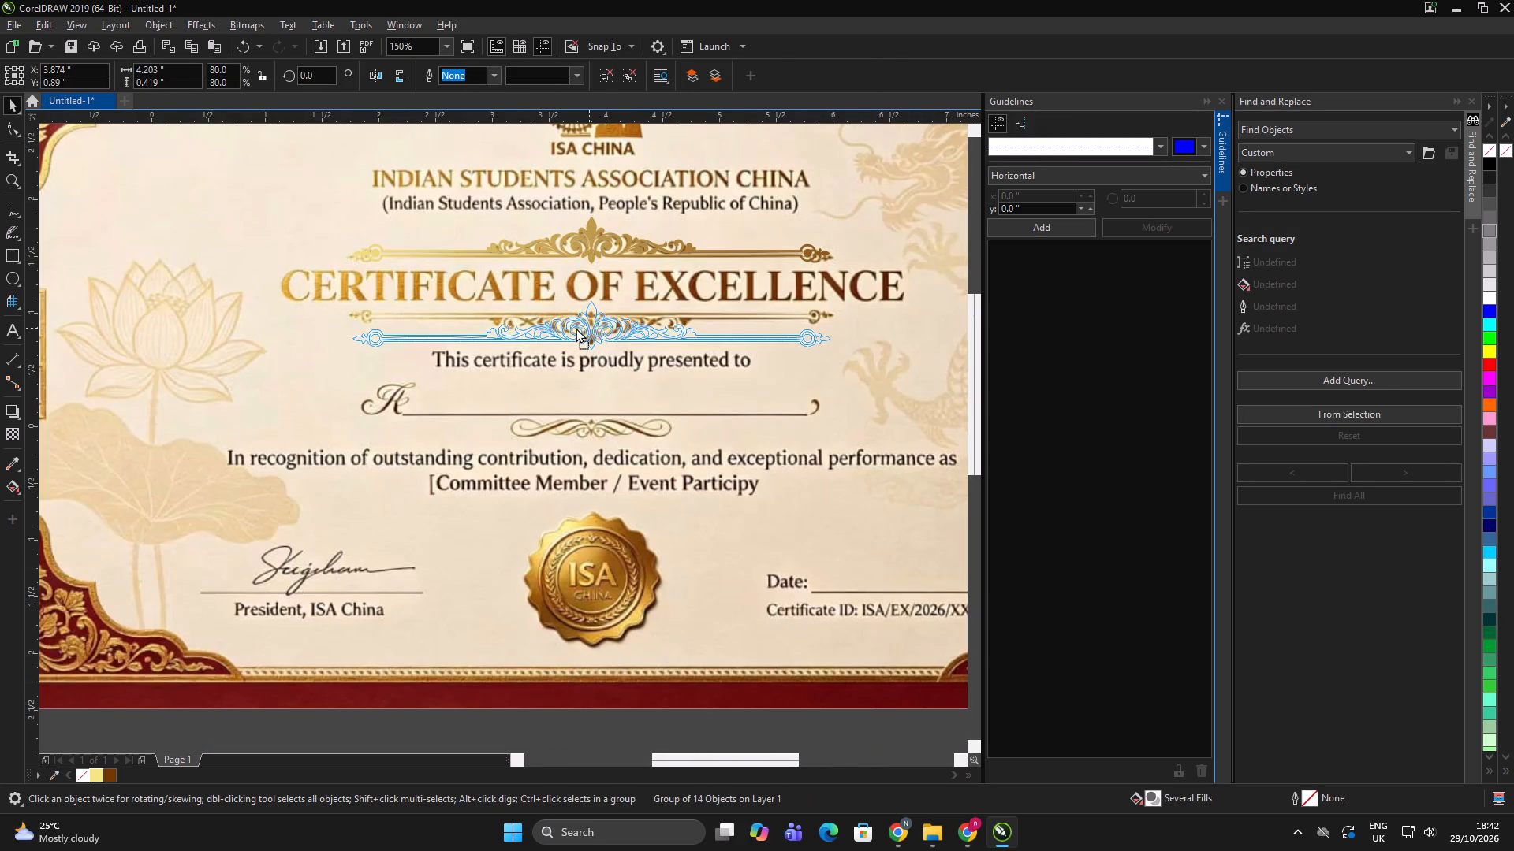
pyautogui.moveTo(576, 328); pyautogui.dragTo(578, 339)
pyautogui.keyDown('shift'); pyautogui.rightClick(578, 339); pyautogui.keyUp('shift')
pyautogui.click(400, 73)
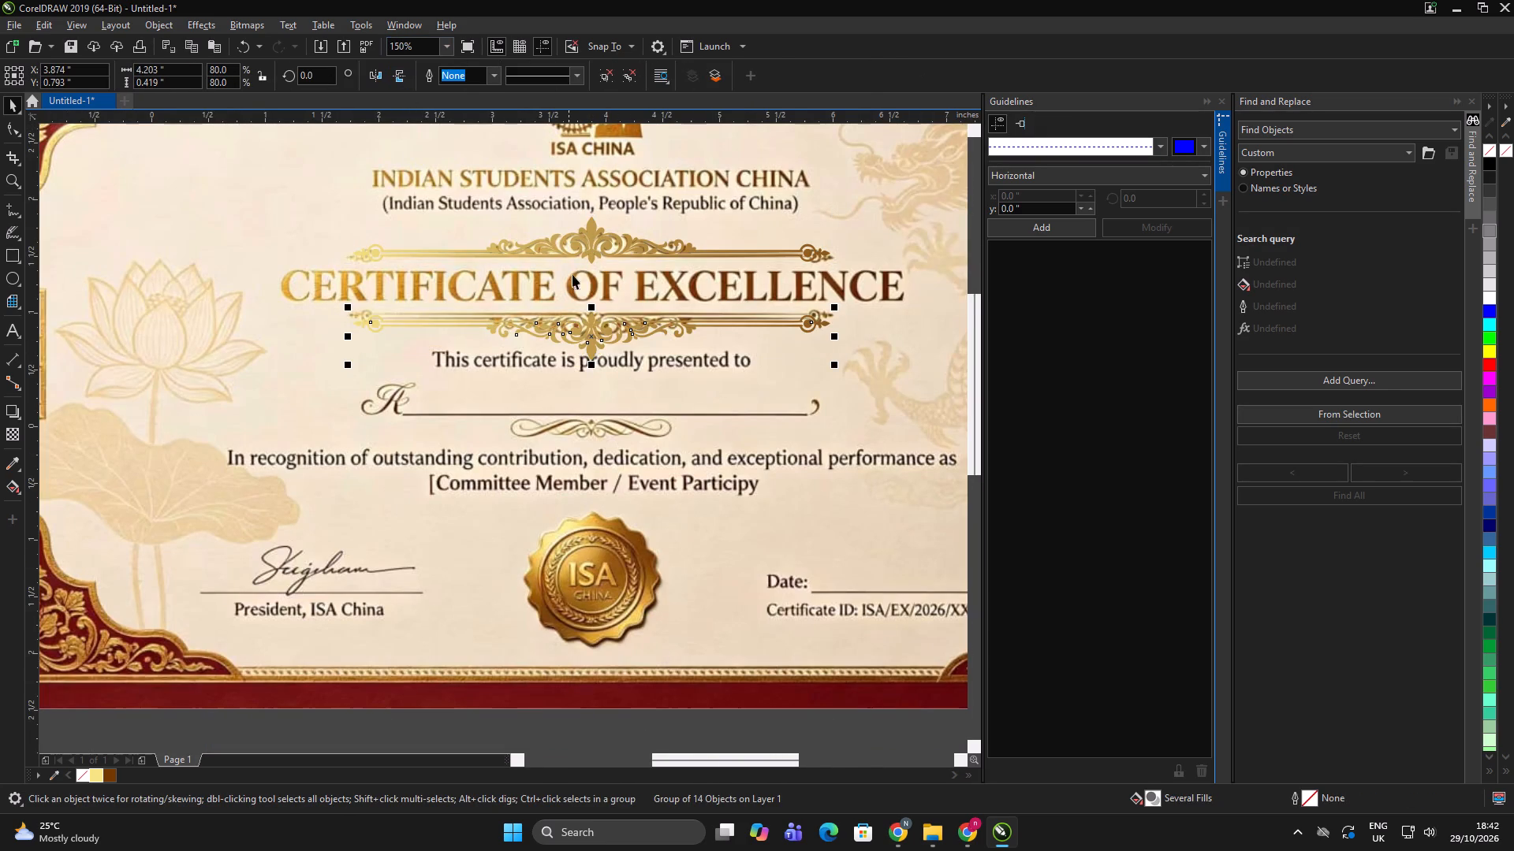
# Raise the mirrored ornament to match the original's lower ornament, at a Y position of about 0.85 inches.
pyautogui.scroll(4, 587, 321)
pyautogui.moveTo(586, 305); pyautogui.dragTo(588, 262)
pyautogui.moveTo(572, 295); pyautogui.dragTo(580, 251)
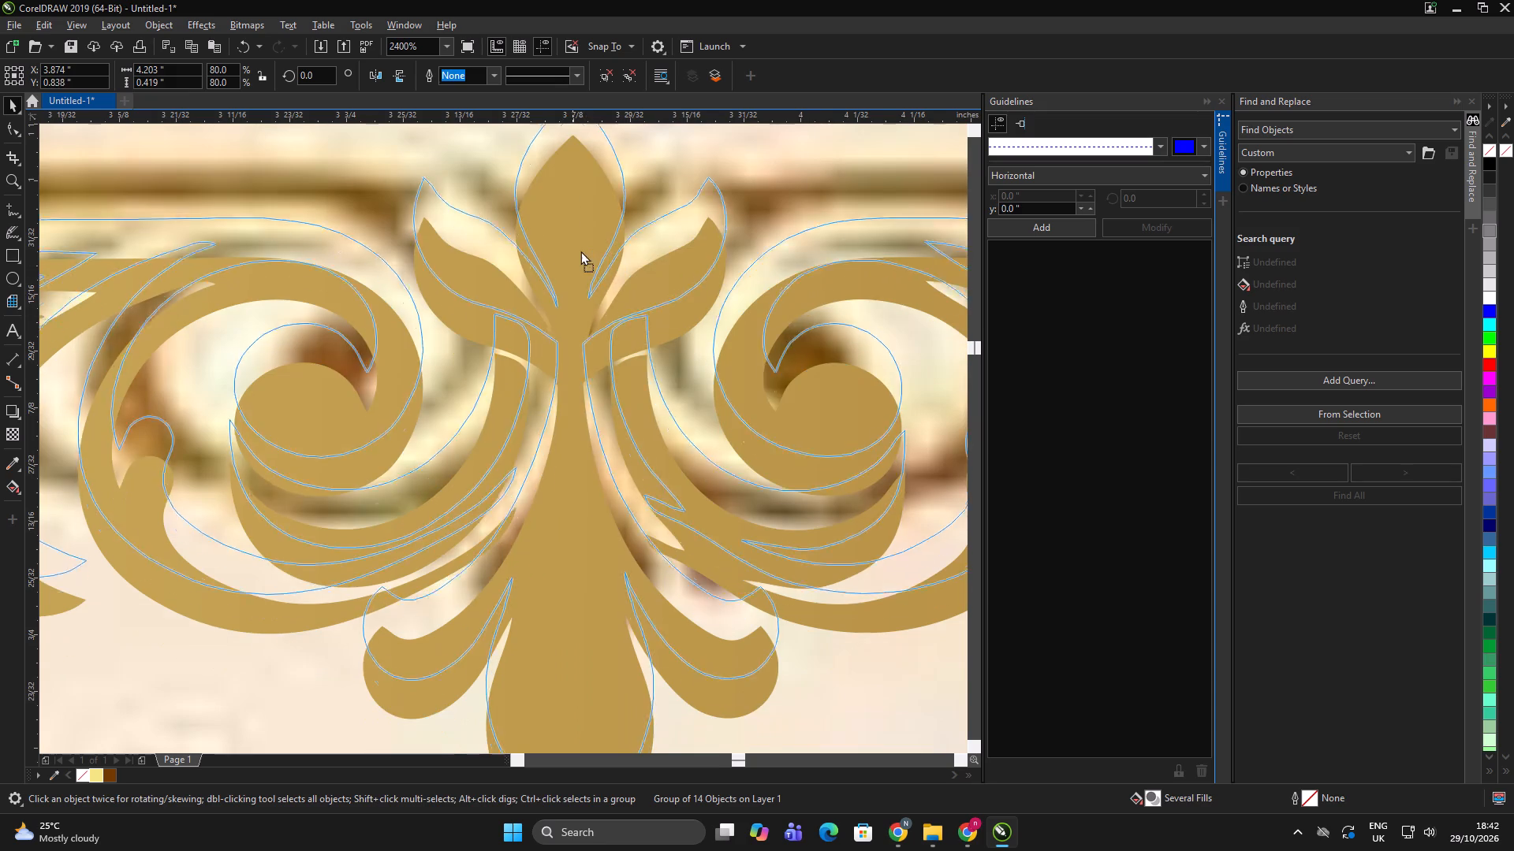
pyautogui.moveTo(580, 251); pyautogui.dragTo(579, 251)
pyautogui.scroll(-1, 584, 244)
pyautogui.moveTo(575, 249); pyautogui.dragTo(575, 237)
pyautogui.scroll(-5, 498, 300)
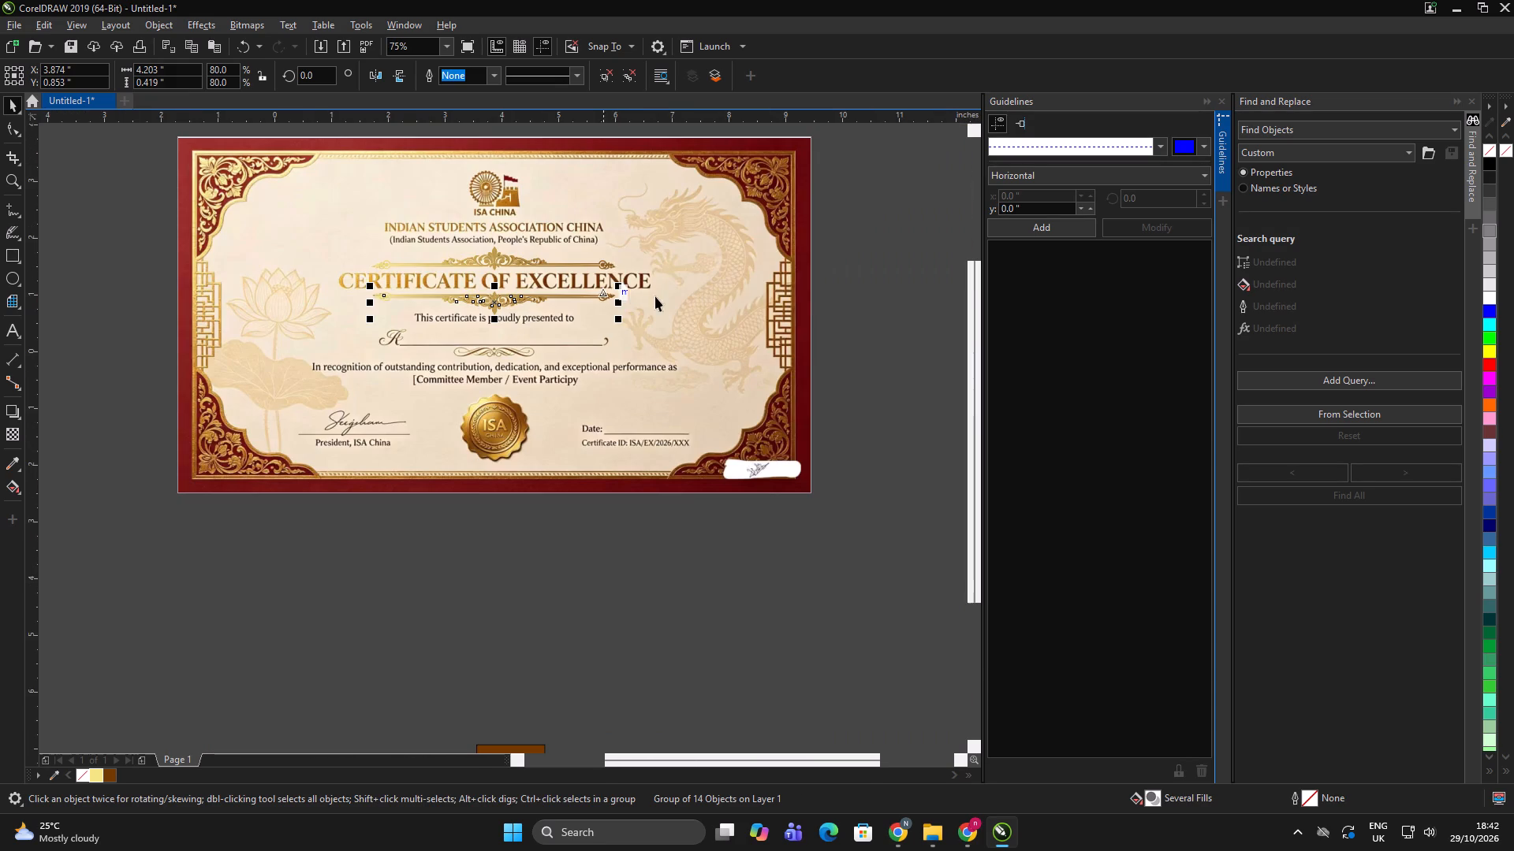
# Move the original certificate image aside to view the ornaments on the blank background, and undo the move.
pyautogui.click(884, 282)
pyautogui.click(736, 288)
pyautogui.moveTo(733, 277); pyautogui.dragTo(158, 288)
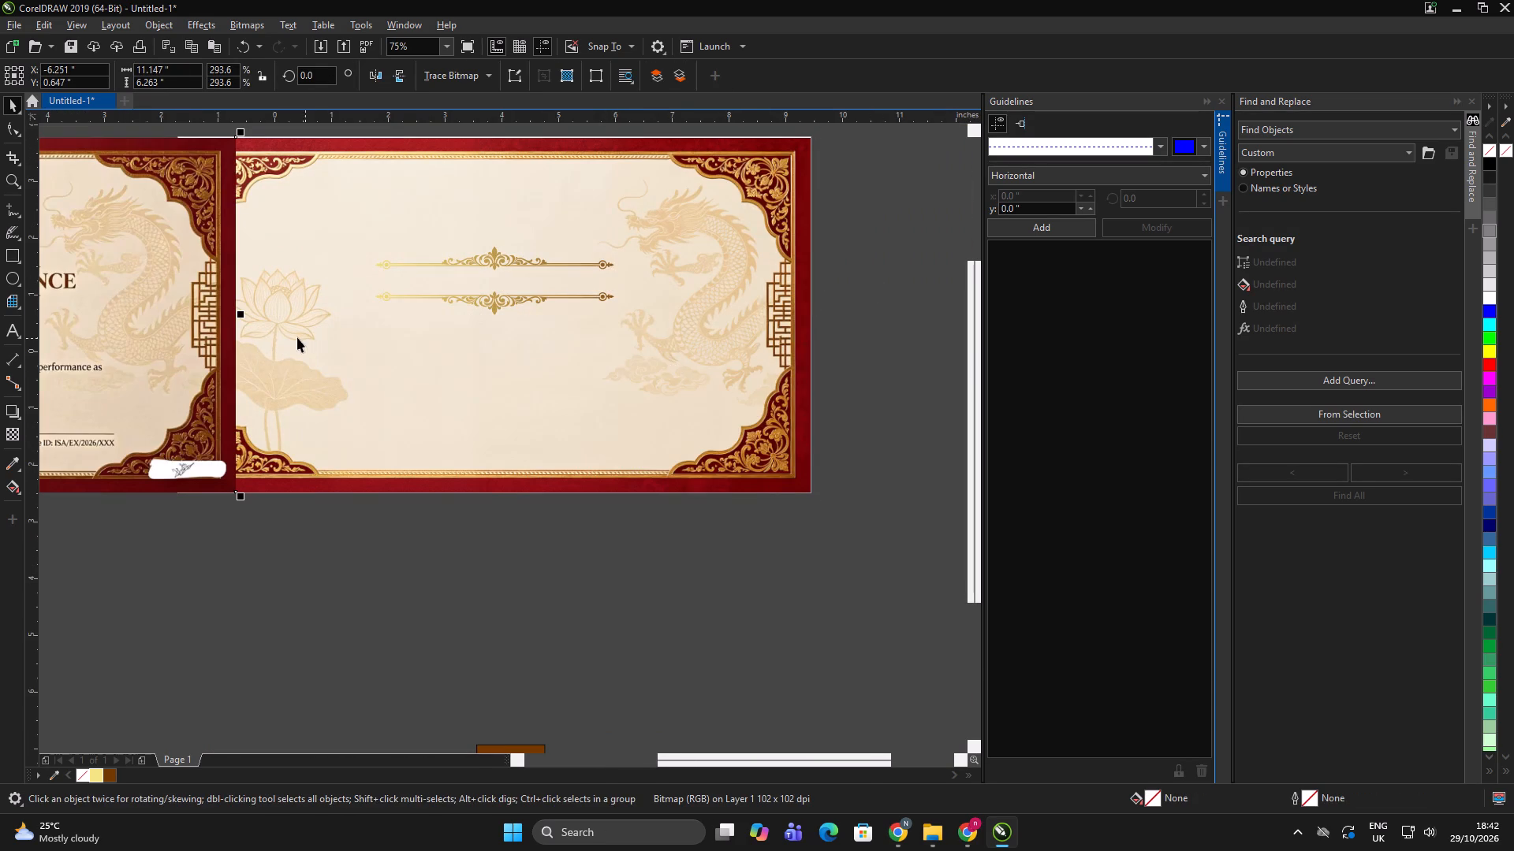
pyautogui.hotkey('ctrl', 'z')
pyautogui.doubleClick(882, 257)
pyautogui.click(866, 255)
# Switch to Chrome and search Google Images for "isa chine logo" to find the emblem at the certificate's top.
pyautogui.scroll(2, 379, 236)
pyautogui.scroll(-2, 542, 294)
pyautogui.scroll(1, 649, 215)
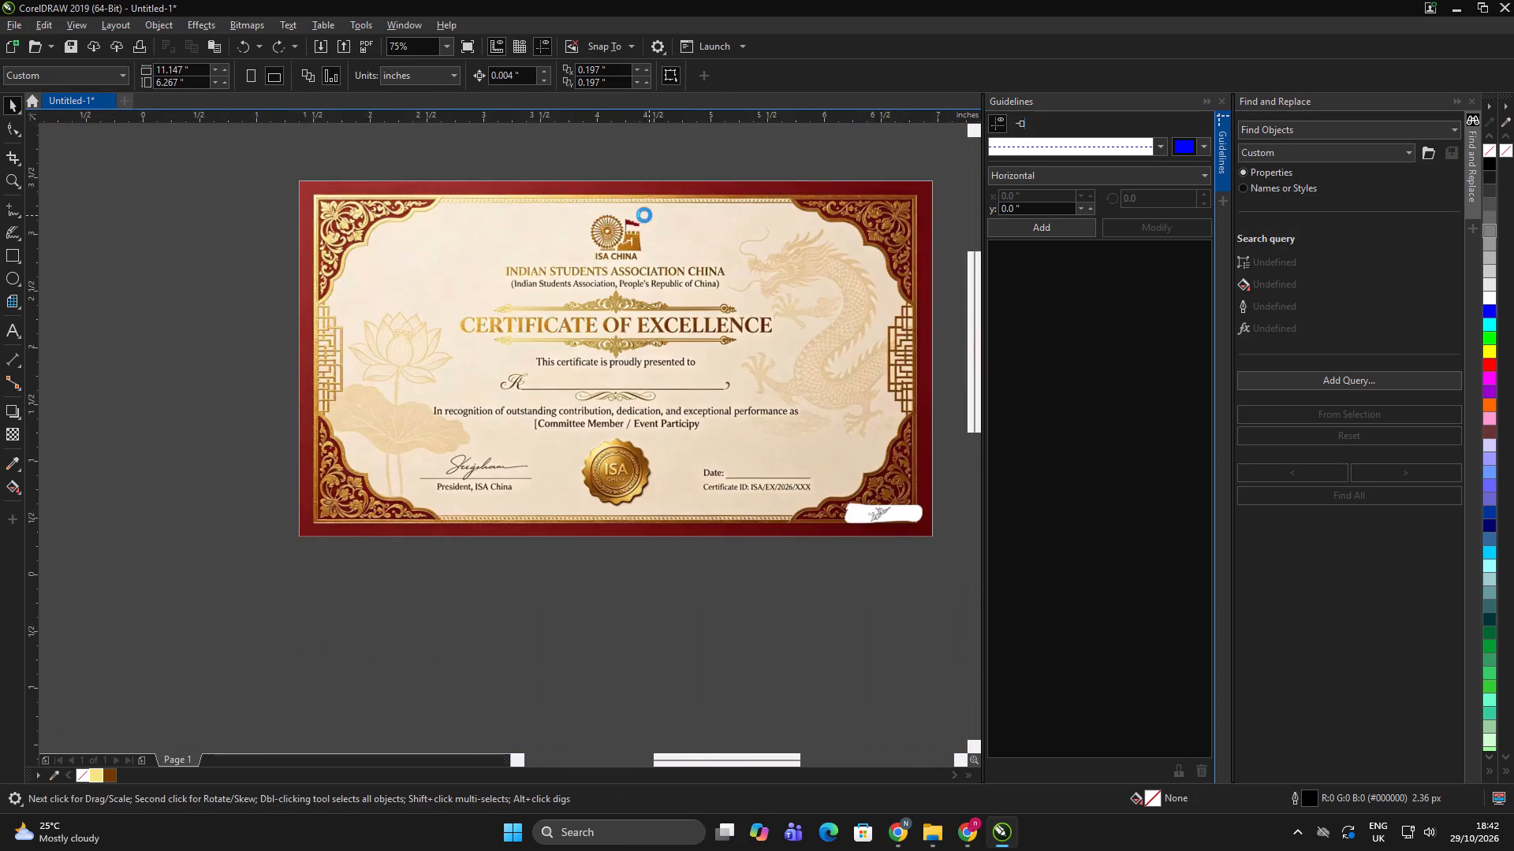
pyautogui.scroll(1, 644, 215)
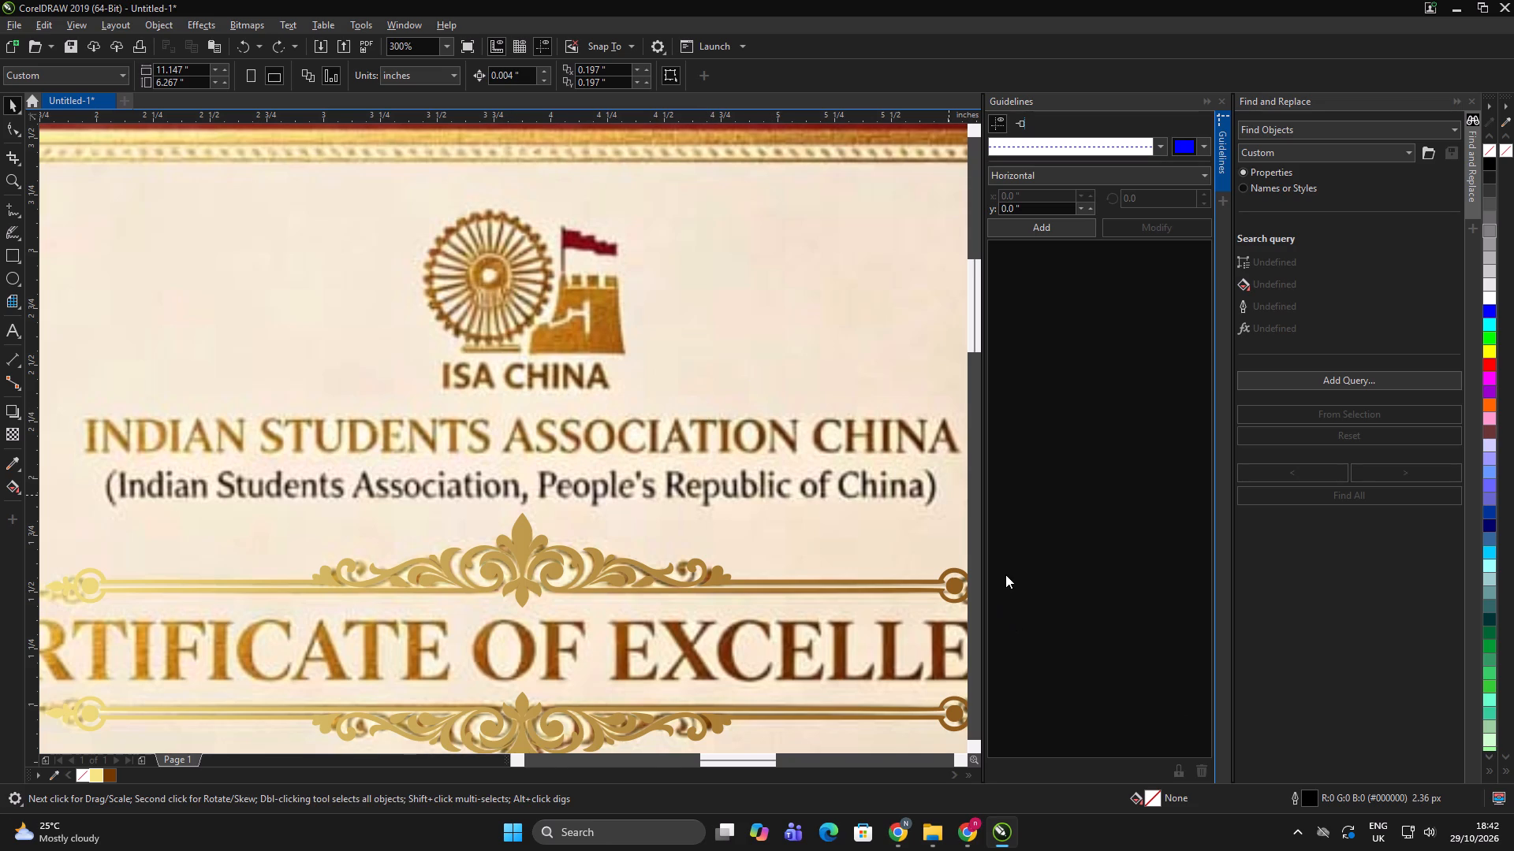
pyautogui.hotkey('alt', 'Tab')
pyautogui.click(707, 0)
pyautogui.click(688, 50)
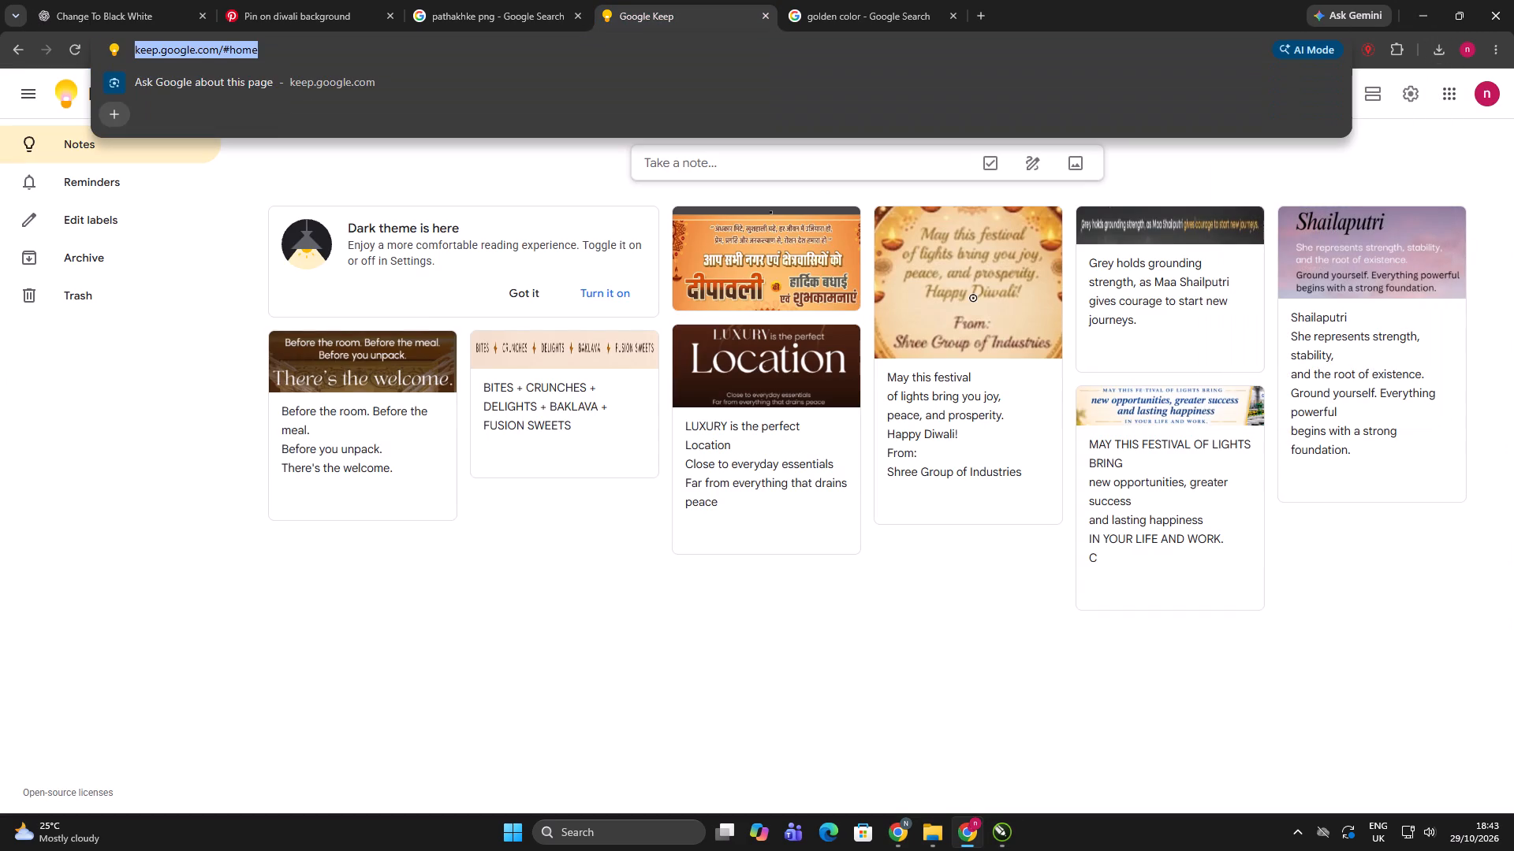
pyautogui.write('isa chine ico')
pyautogui.press('BackSpace')
pyautogui.press('BackSpace')
pyautogui.press('BackSpace')
pyautogui.write('logo')
pyautogui.press('Return')
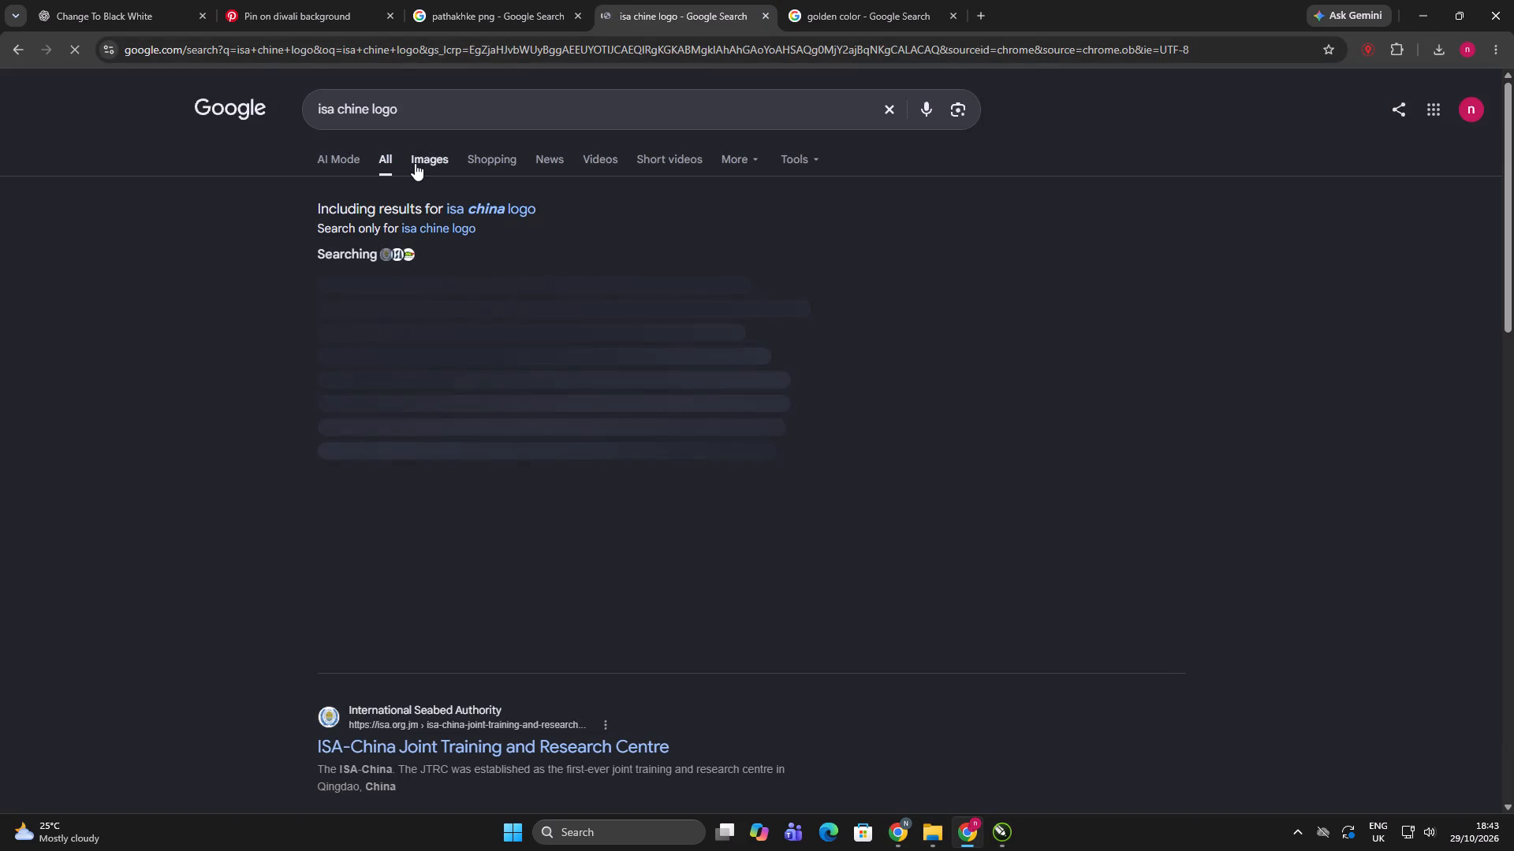
pyautogui.click(419, 160)
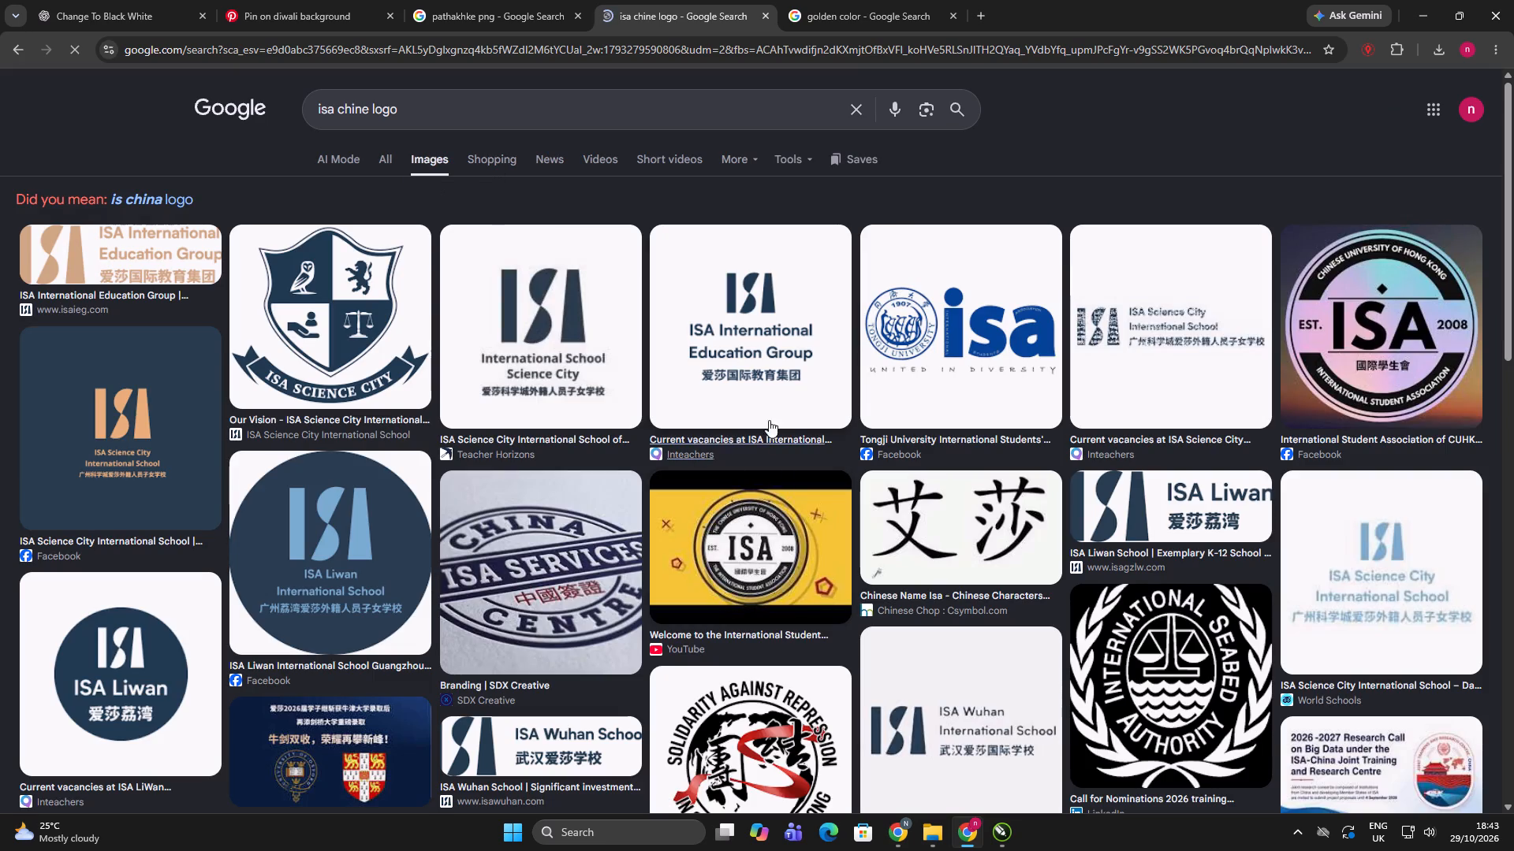
# Return to CorelDRAW and place a copy of the original certificate image in the empty space below the design.
pyautogui.hotkey('alt', 'Tab')
pyautogui.scroll(-5, 507, 256)
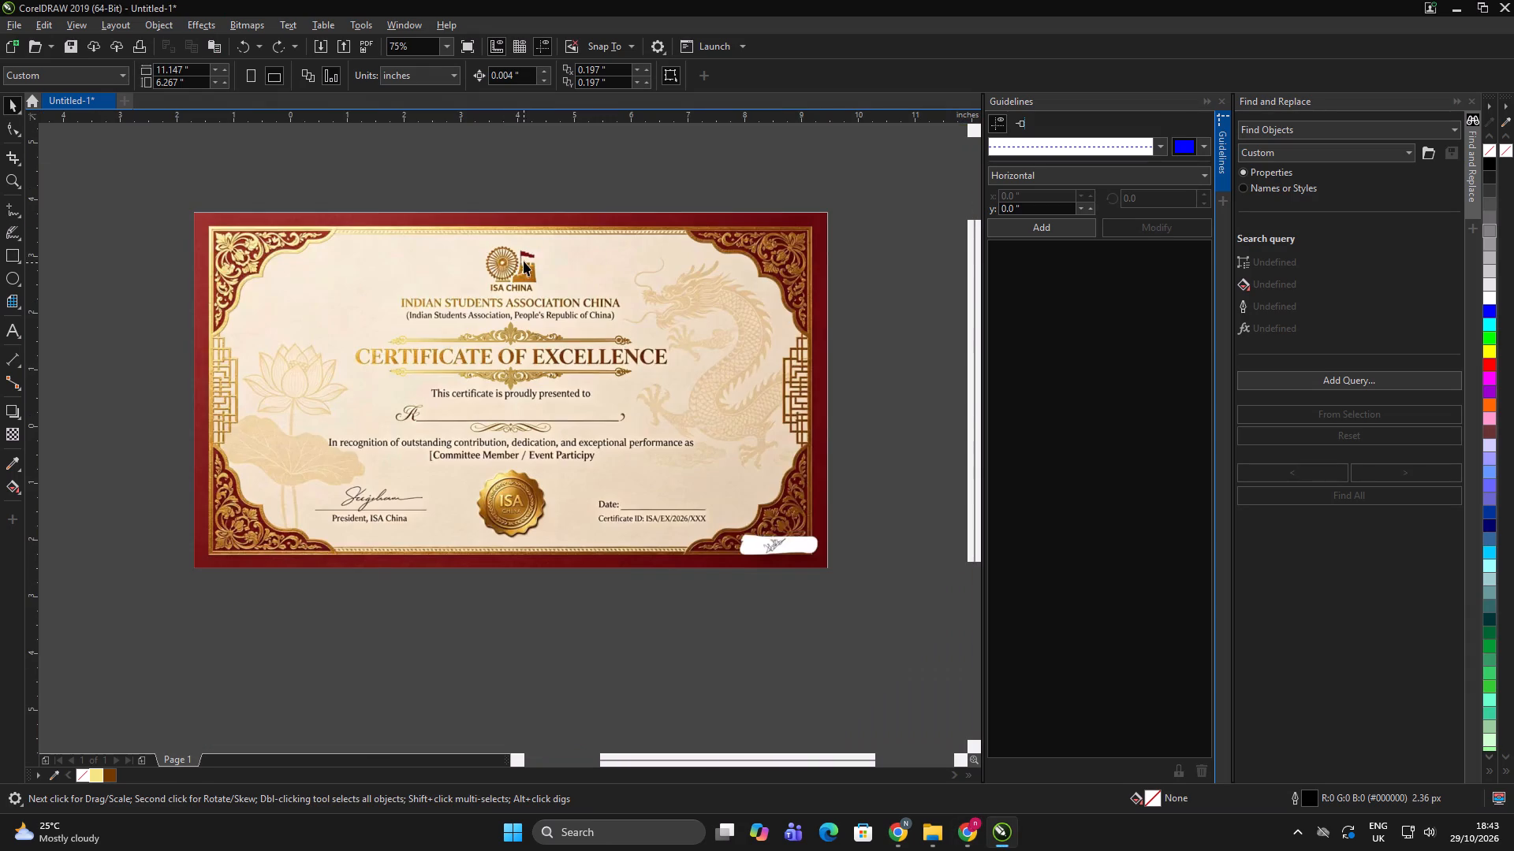
pyautogui.scroll(-1, 541, 258)
pyautogui.moveTo(535, 259); pyautogui.dragTo(502, 482)
pyautogui.rightClick(502, 482)
# Capture the ISA CHINA logo area of the copied certificate with Lightshot and copy the capture to the clipboard.
pyautogui.scroll(3, 501, 494)
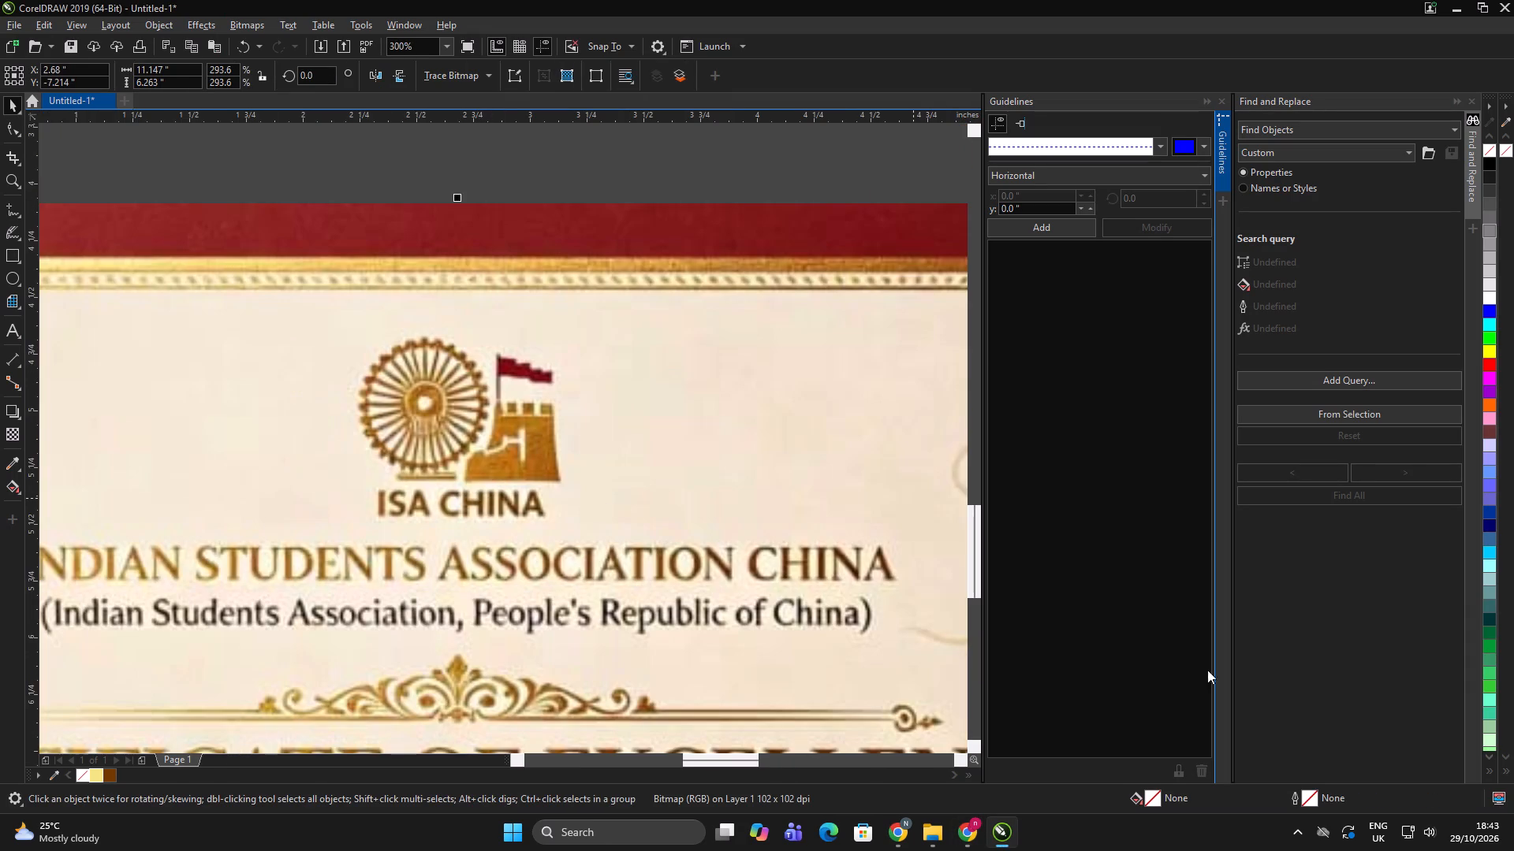
pyautogui.click(1292, 832)
pyautogui.click(1273, 785)
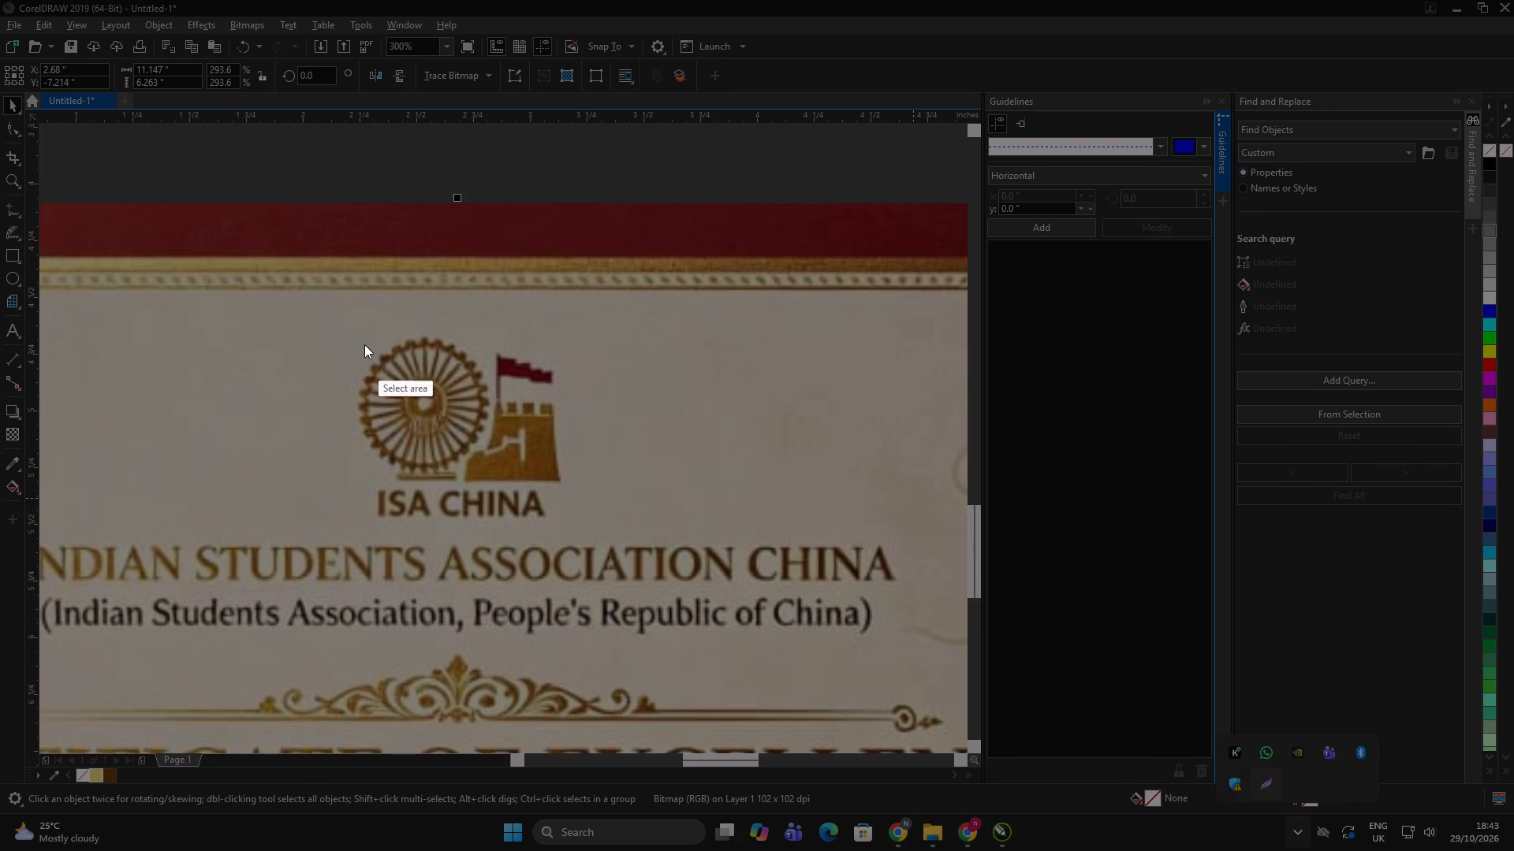
pyautogui.moveTo(314, 305); pyautogui.dragTo(593, 530)
pyautogui.click(527, 545)
pyautogui.hotkey('alt', 'Tab')
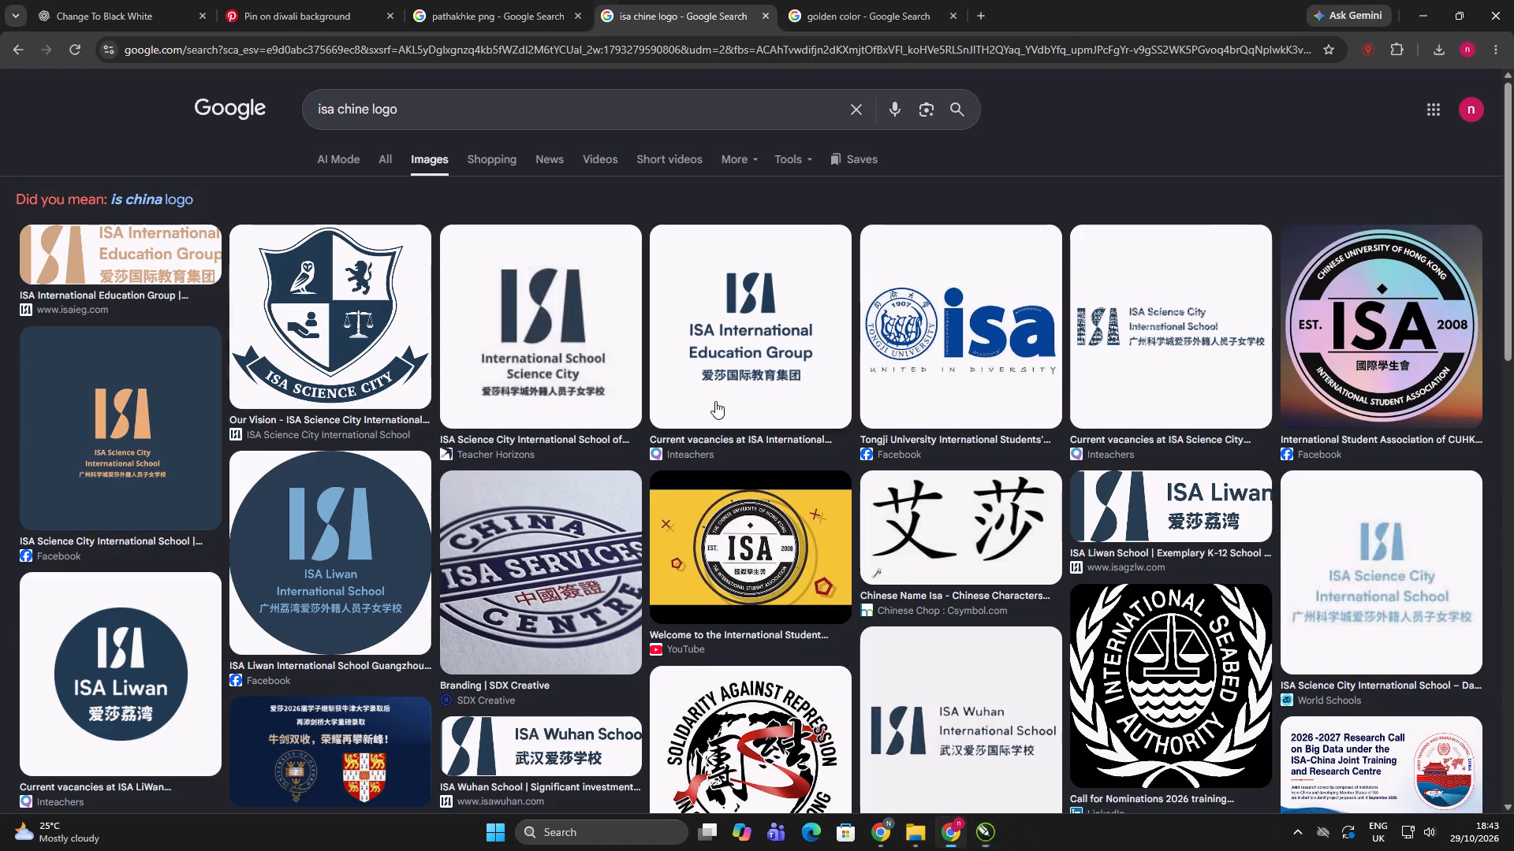
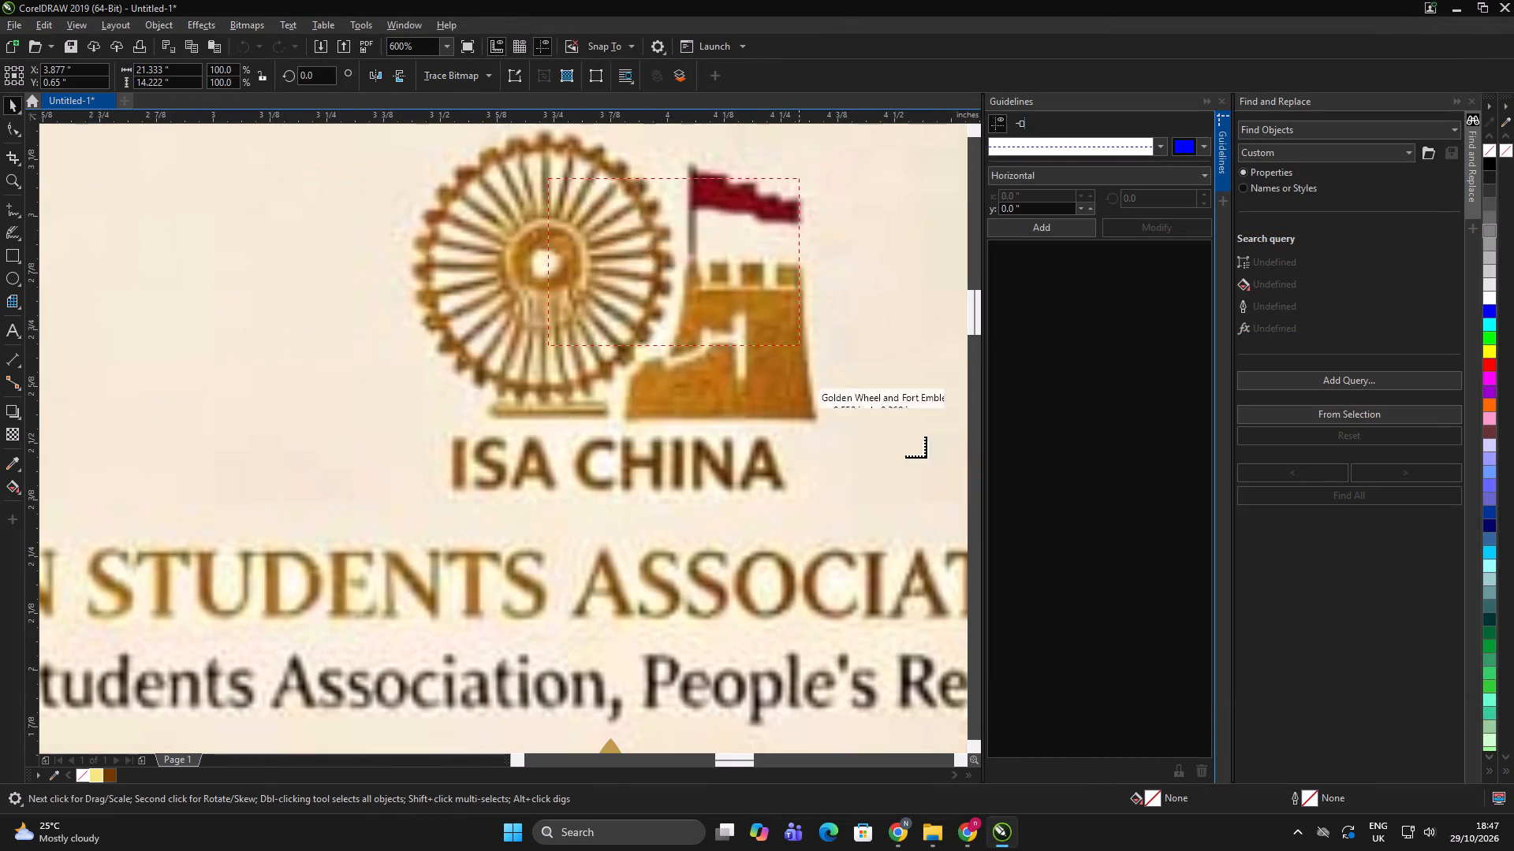
pyautogui.moveTo(905, 437); pyautogui.dragTo(907, 438)
# Move and scale the imported emblem over the original logo's wheel and fort, to about 1.095 by 0.73 inches.
pyautogui.moveTo(831, 349); pyautogui.dragTo(720, 346)
pyautogui.moveTo(802, 421); pyautogui.dragTo(856, 502)
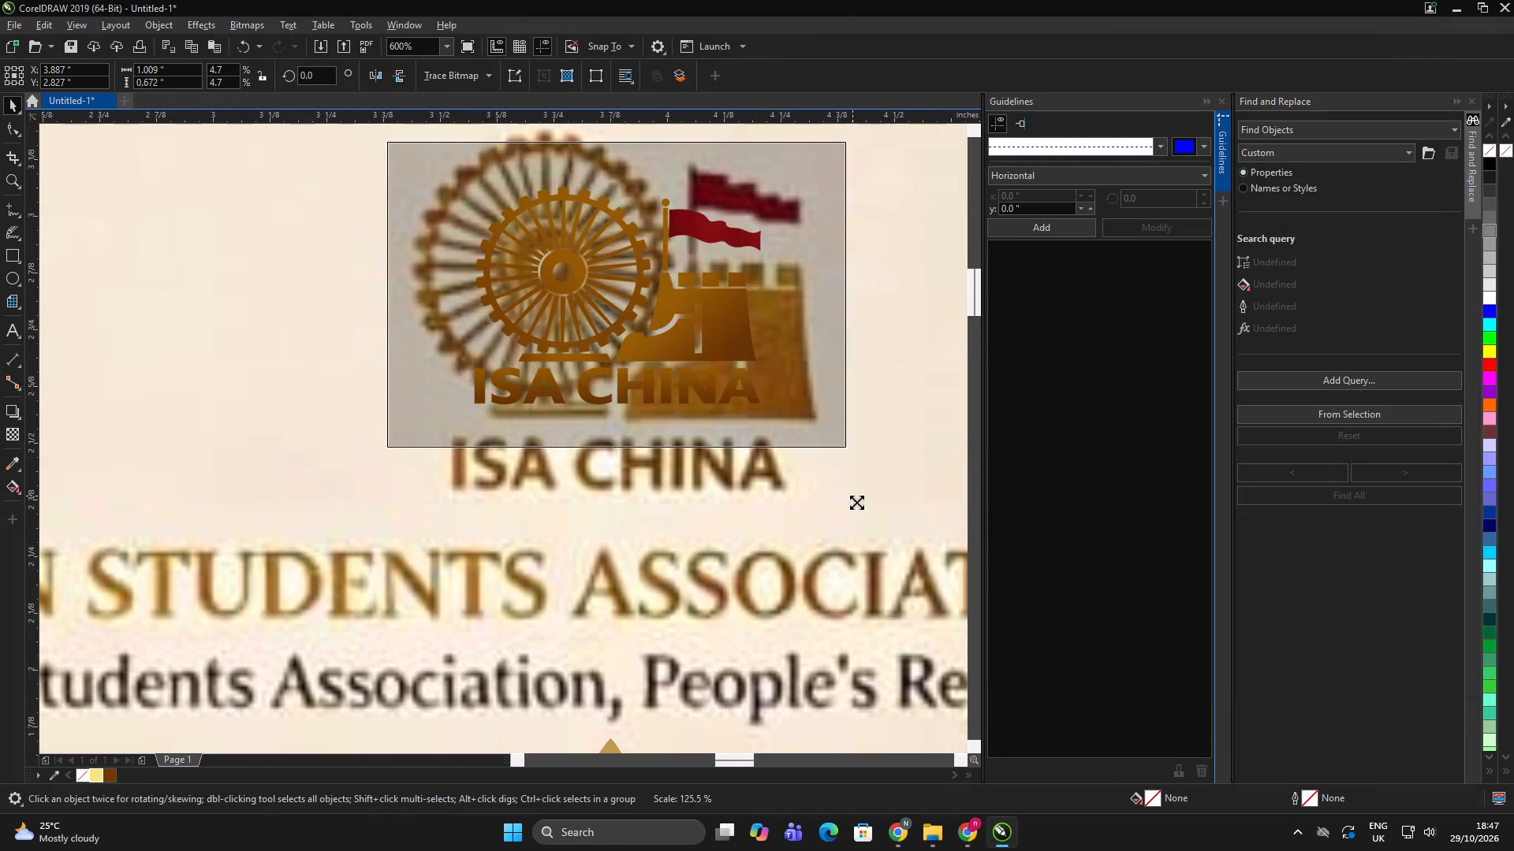
pyautogui.moveTo(856, 502); pyautogui.dragTo(867, 515)
pyautogui.moveTo(767, 362); pyautogui.dragTo(775, 393)
pyautogui.moveTo(781, 381); pyautogui.dragTo(781, 373)
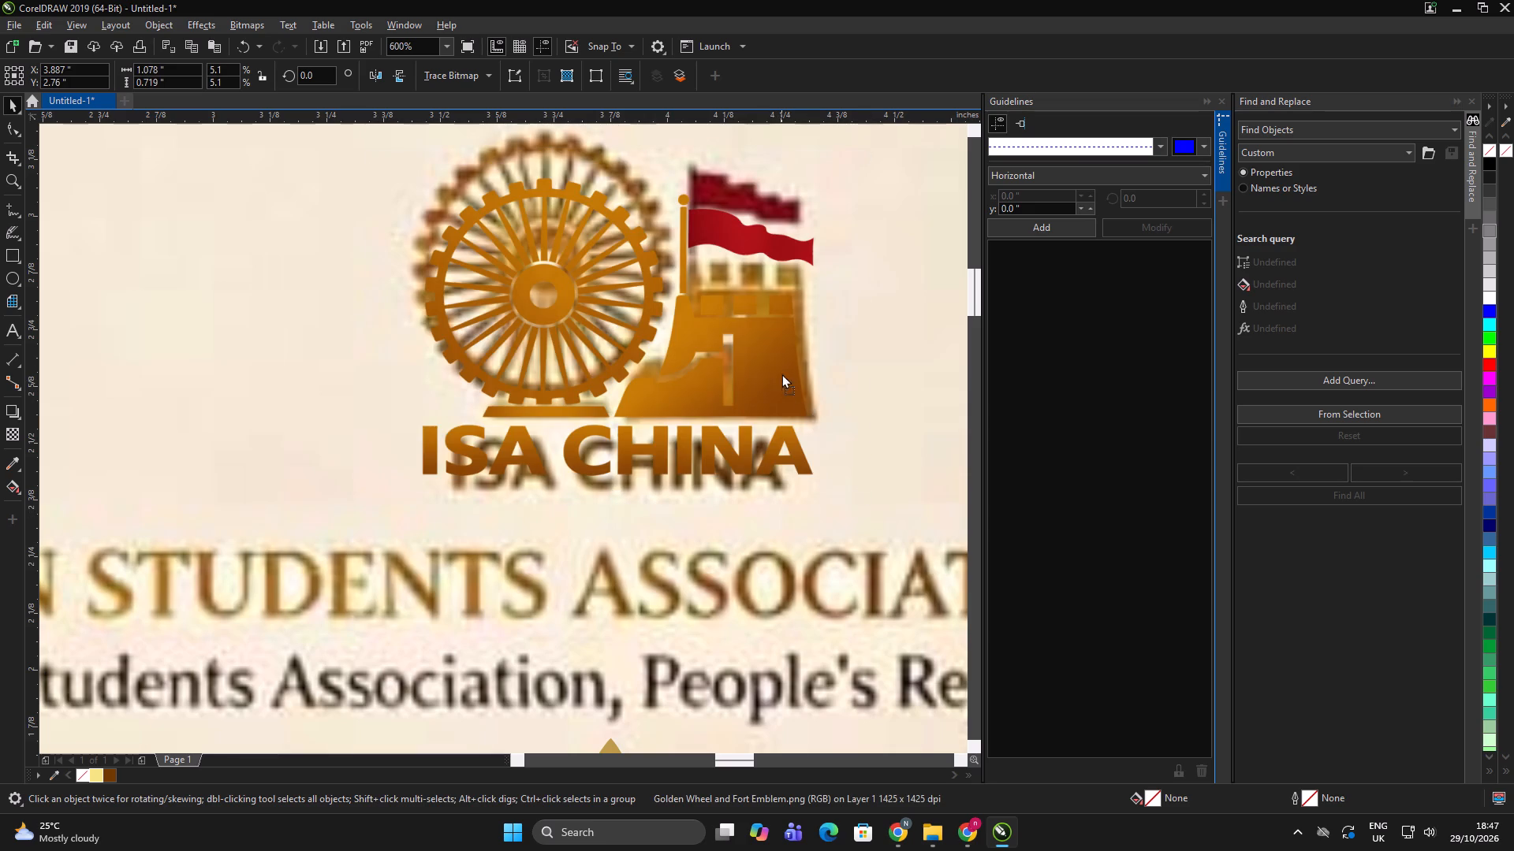
pyautogui.moveTo(781, 373); pyautogui.dragTo(781, 370)
pyautogui.moveTo(774, 367); pyautogui.dragTo(771, 342)
pyautogui.moveTo(870, 458); pyautogui.dragTo(874, 465)
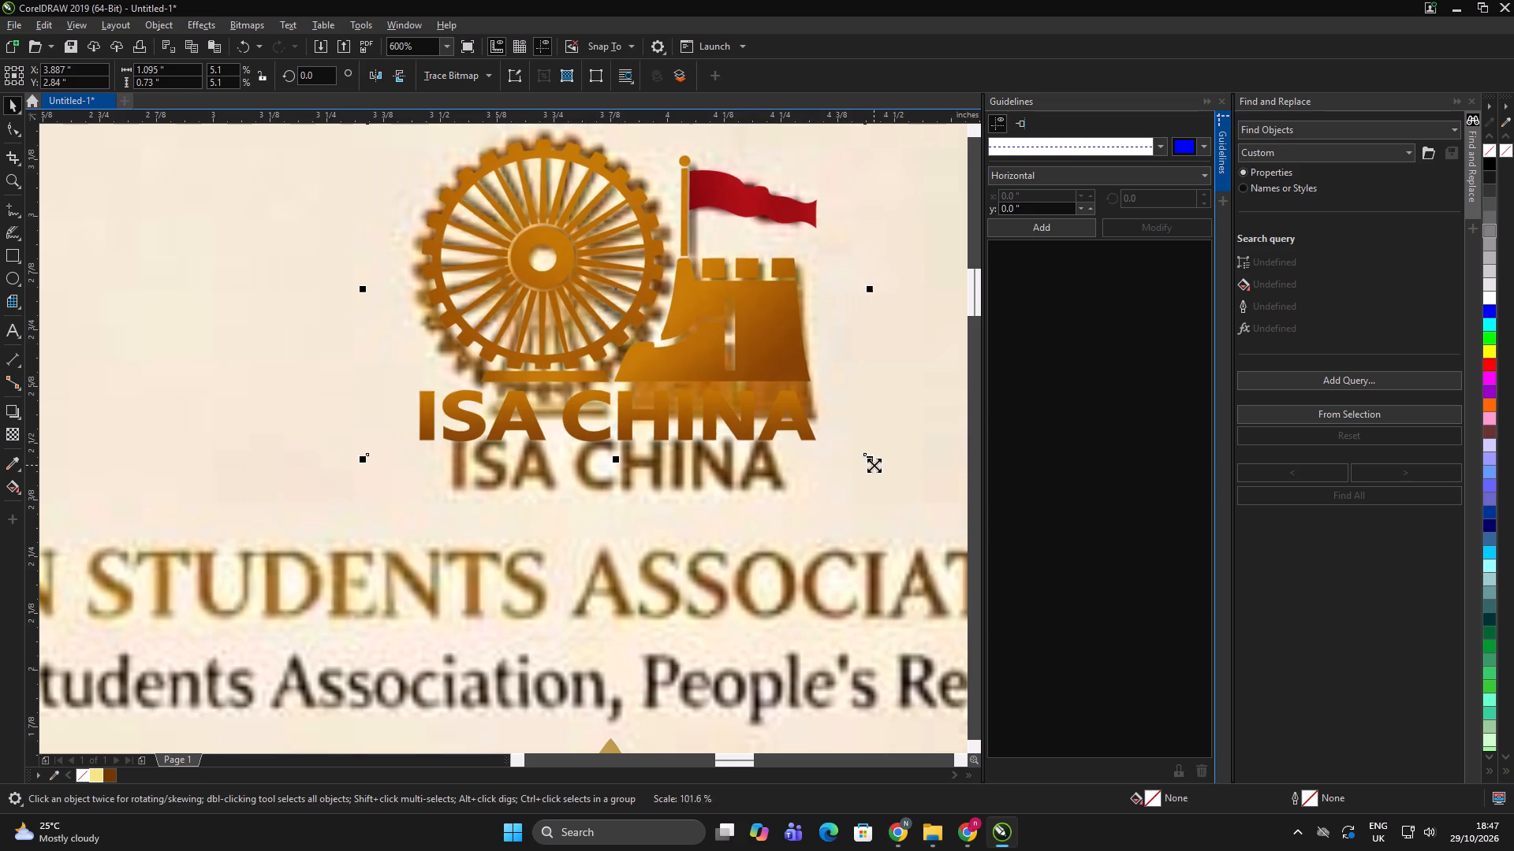
# Place a duplicate of the emblem in the empty area above the upper certificate.
pyautogui.scroll(-3, 663, 336)
pyautogui.moveTo(670, 336); pyautogui.dragTo(630, 243)
pyautogui.rightClick(630, 243)
pyautogui.scroll(3, 628, 244)
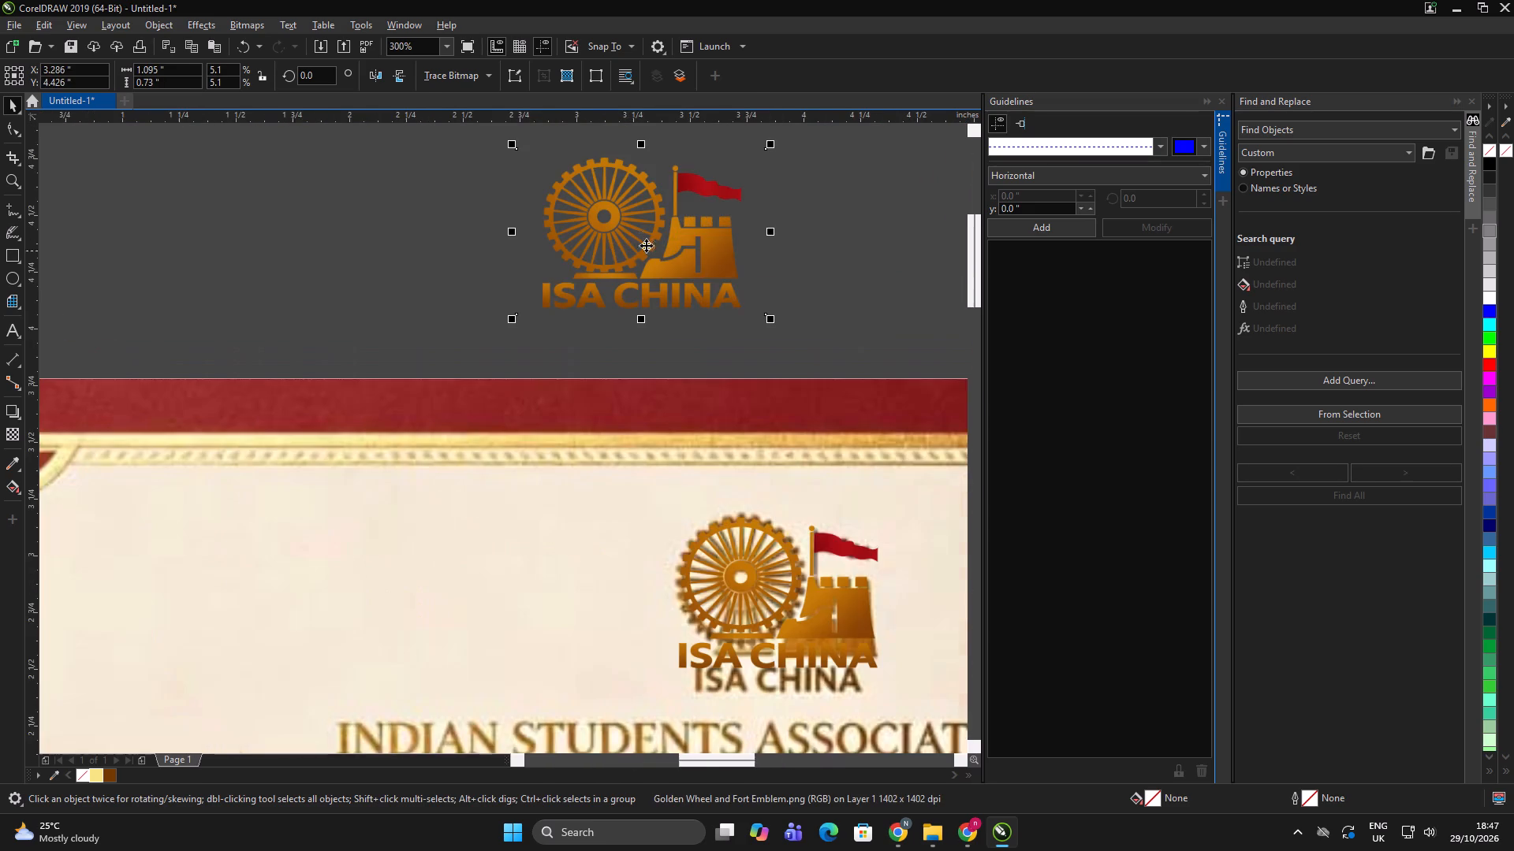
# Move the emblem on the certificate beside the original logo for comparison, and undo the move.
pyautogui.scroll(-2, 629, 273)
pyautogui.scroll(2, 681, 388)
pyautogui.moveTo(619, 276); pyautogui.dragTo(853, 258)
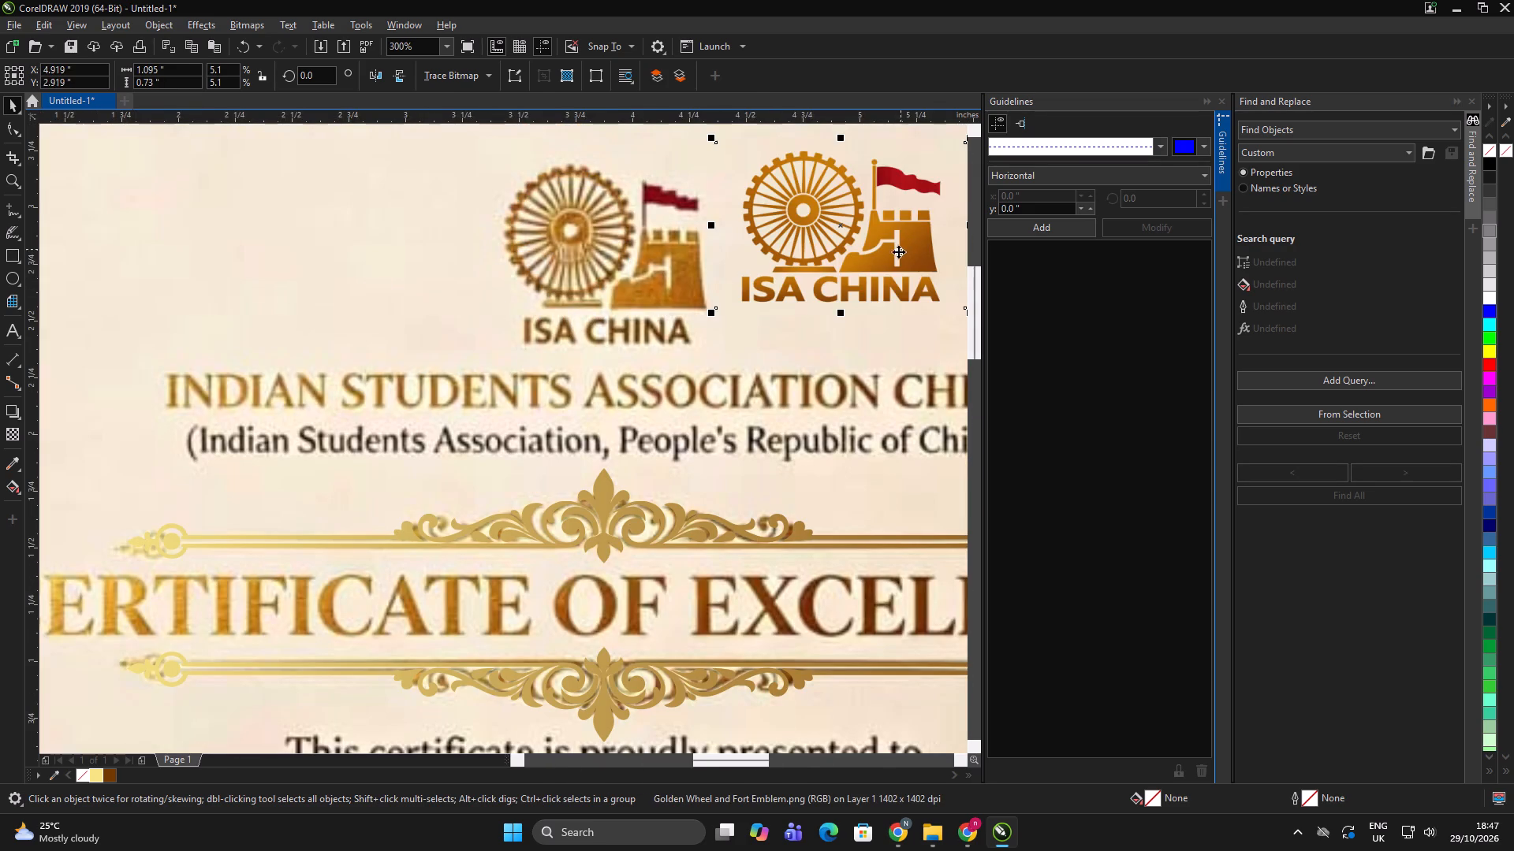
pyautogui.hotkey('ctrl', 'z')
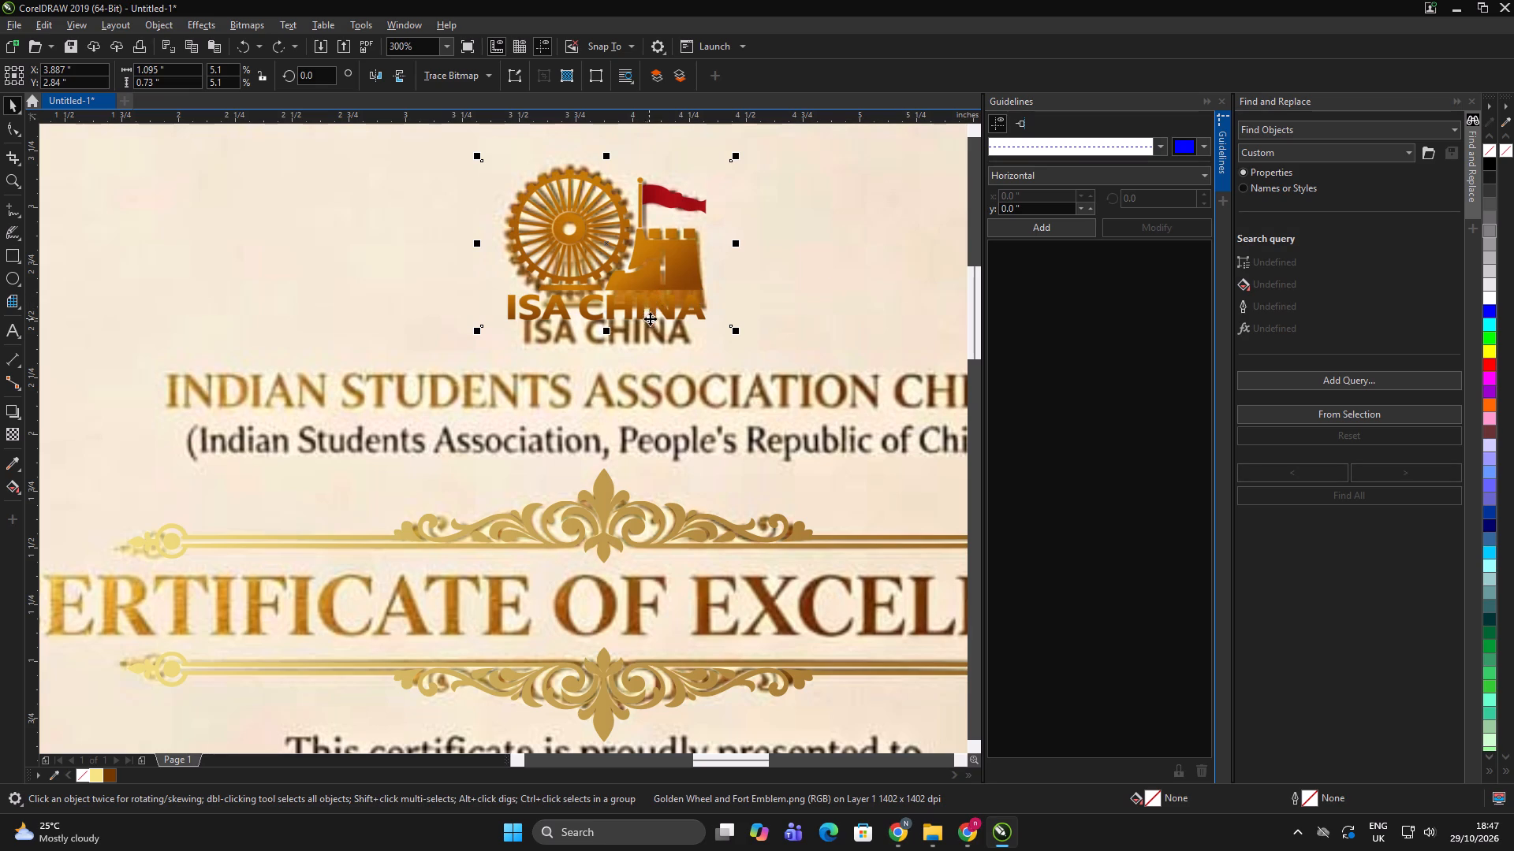
# Crop the ISA CHINA lettering off the emblem with the Shape tool by raising its two bottom nodes.
pyautogui.press('F10')
pyautogui.moveTo(409, 287); pyautogui.dragTo(799, 359)
pyautogui.scroll(2, 741, 302)
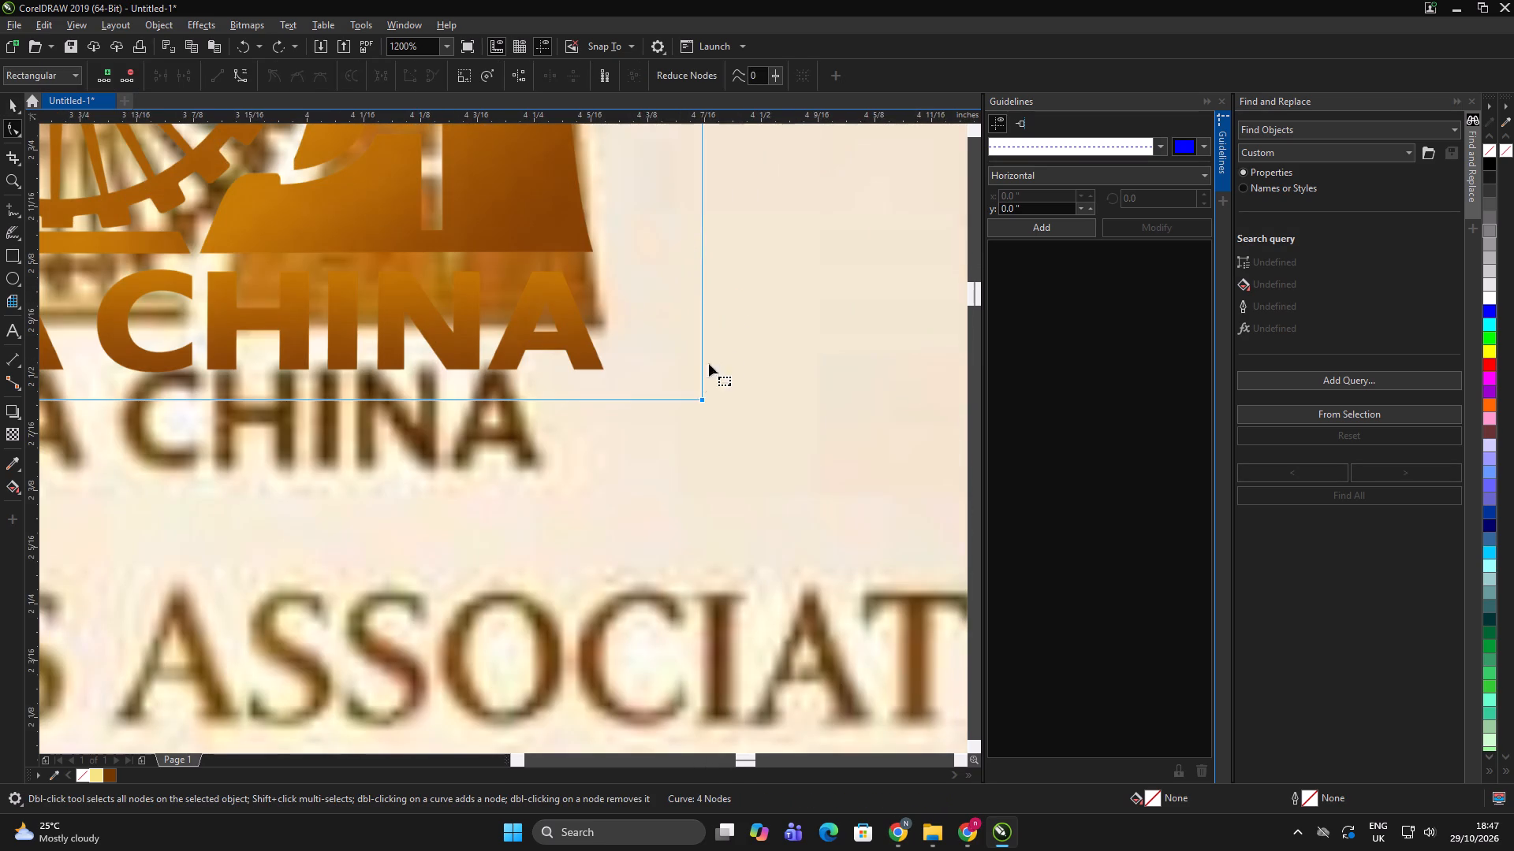
pyautogui.moveTo(701, 397); pyautogui.dragTo(707, 262)
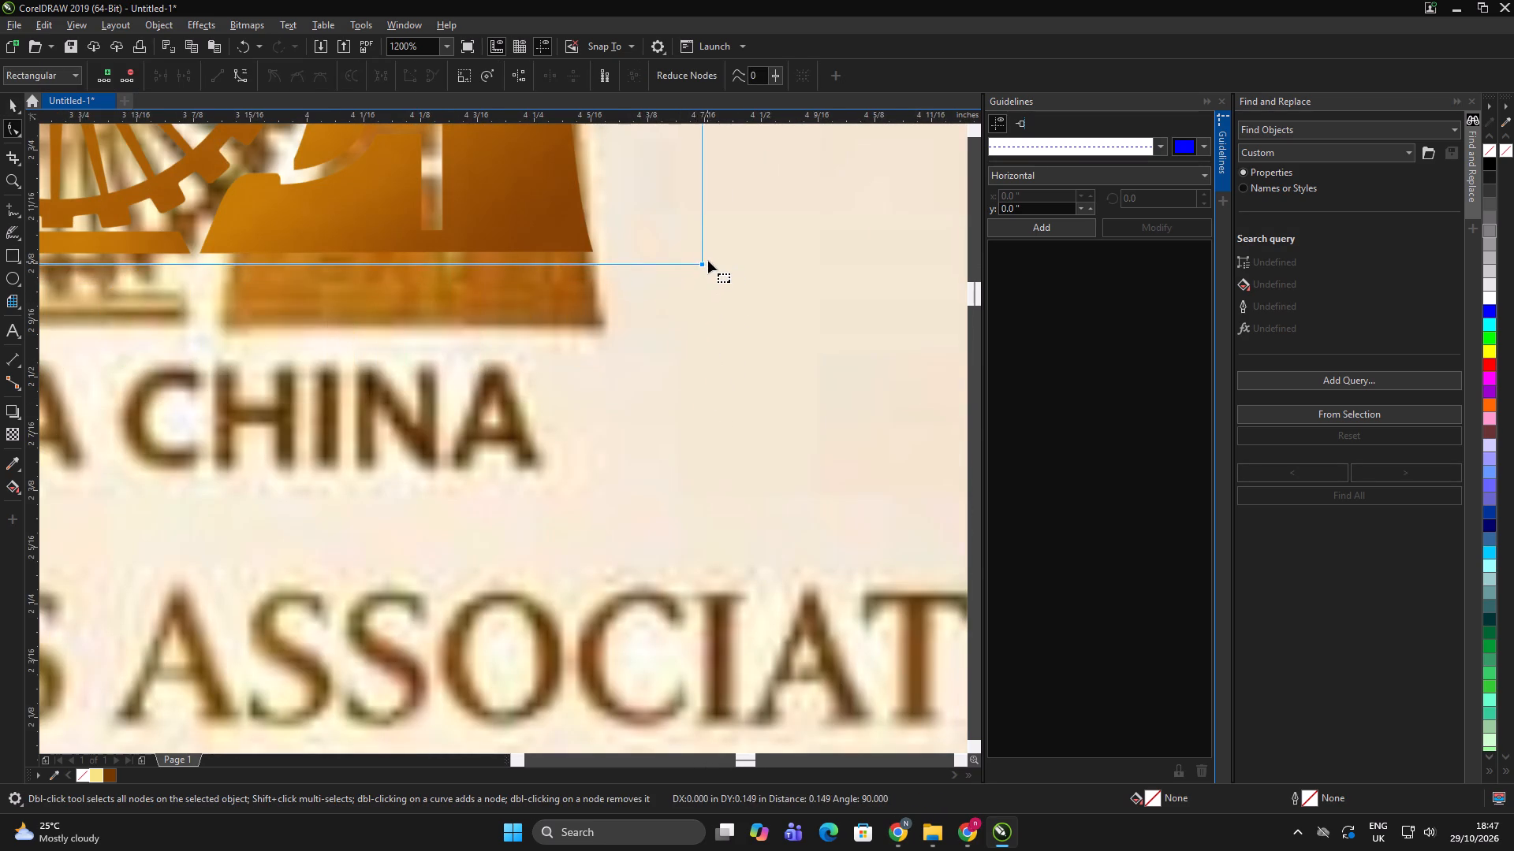
pyautogui.press('space')
# Align the cropped emblem with the original wheel and fort, enlarging it to about 1.158 by 0.614 inches.
pyautogui.scroll(-1, 707, 264)
pyautogui.moveTo(609, 235); pyautogui.dragTo(614, 258)
pyautogui.moveTo(619, 247); pyautogui.dragTo(619, 255)
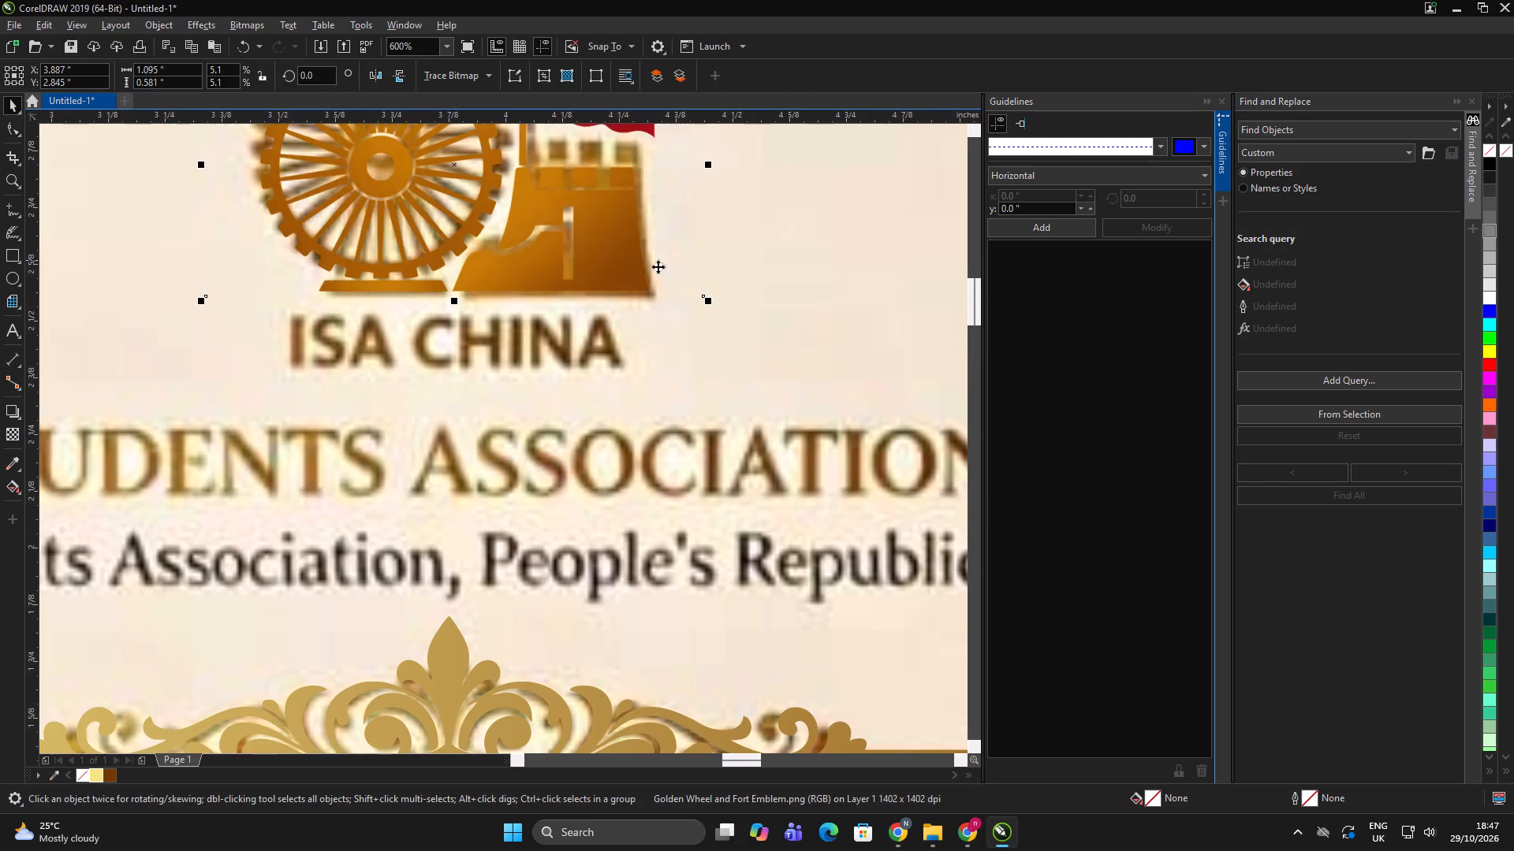
pyautogui.scroll(-2, 667, 295)
pyautogui.scroll(1, 642, 208)
pyautogui.moveTo(688, 248); pyautogui.dragTo(702, 227)
pyautogui.scroll(1, 642, 274)
pyautogui.scroll(-3, 695, 369)
pyautogui.scroll(2, 665, 382)
pyautogui.scroll(-3, 657, 355)
# Centre the cropped emblem horizontally on the certificate image.
pyautogui.keyDown('shift'); pyautogui.click(755, 330); pyautogui.keyUp('shift')
pyautogui.press('c')
pyautogui.doubleClick(782, 184)
# Examine the placed emblem up close against the original logo and within the whole certificate layout.
pyautogui.click(587, 195)
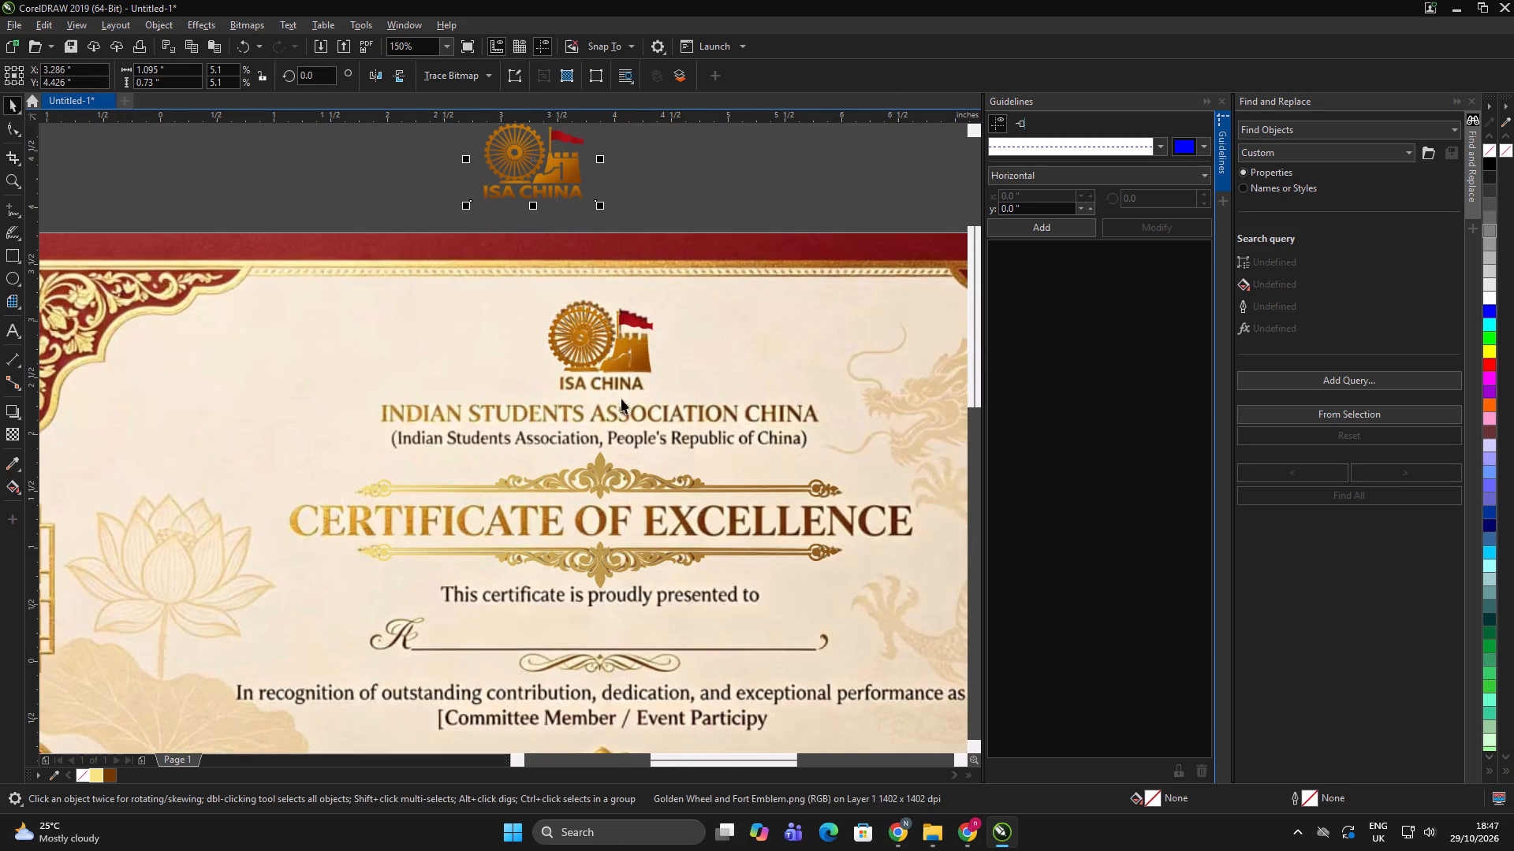
pyautogui.scroll(2, 597, 333)
pyautogui.click(610, 304)
pyautogui.scroll(1, 612, 340)
pyautogui.scroll(-1, 599, 363)
pyautogui.scroll(1, 649, 248)
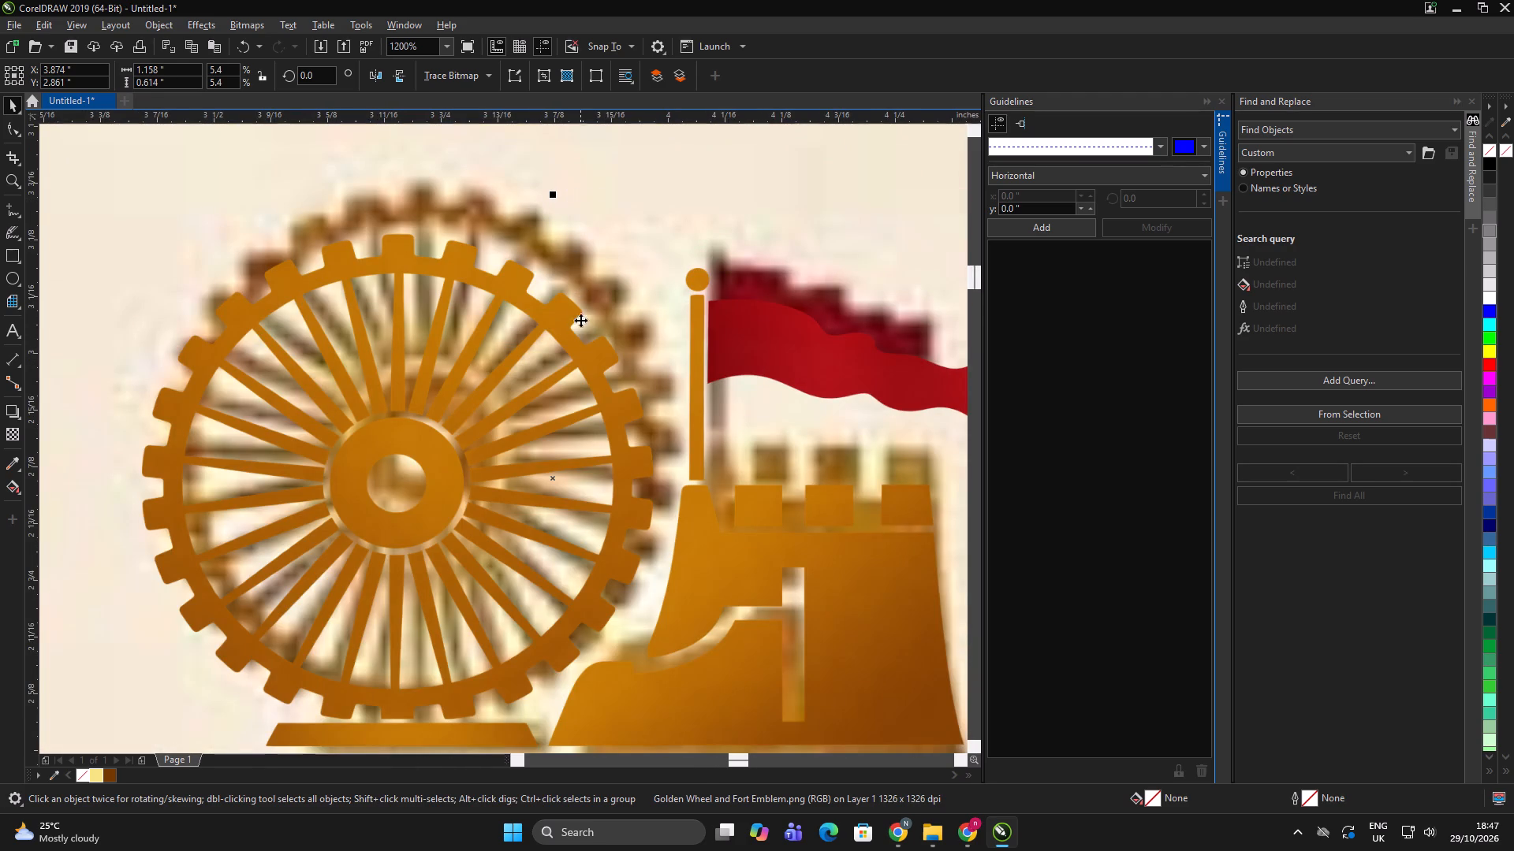
pyautogui.scroll(-6, 591, 288)
pyautogui.doubleClick(771, 203)
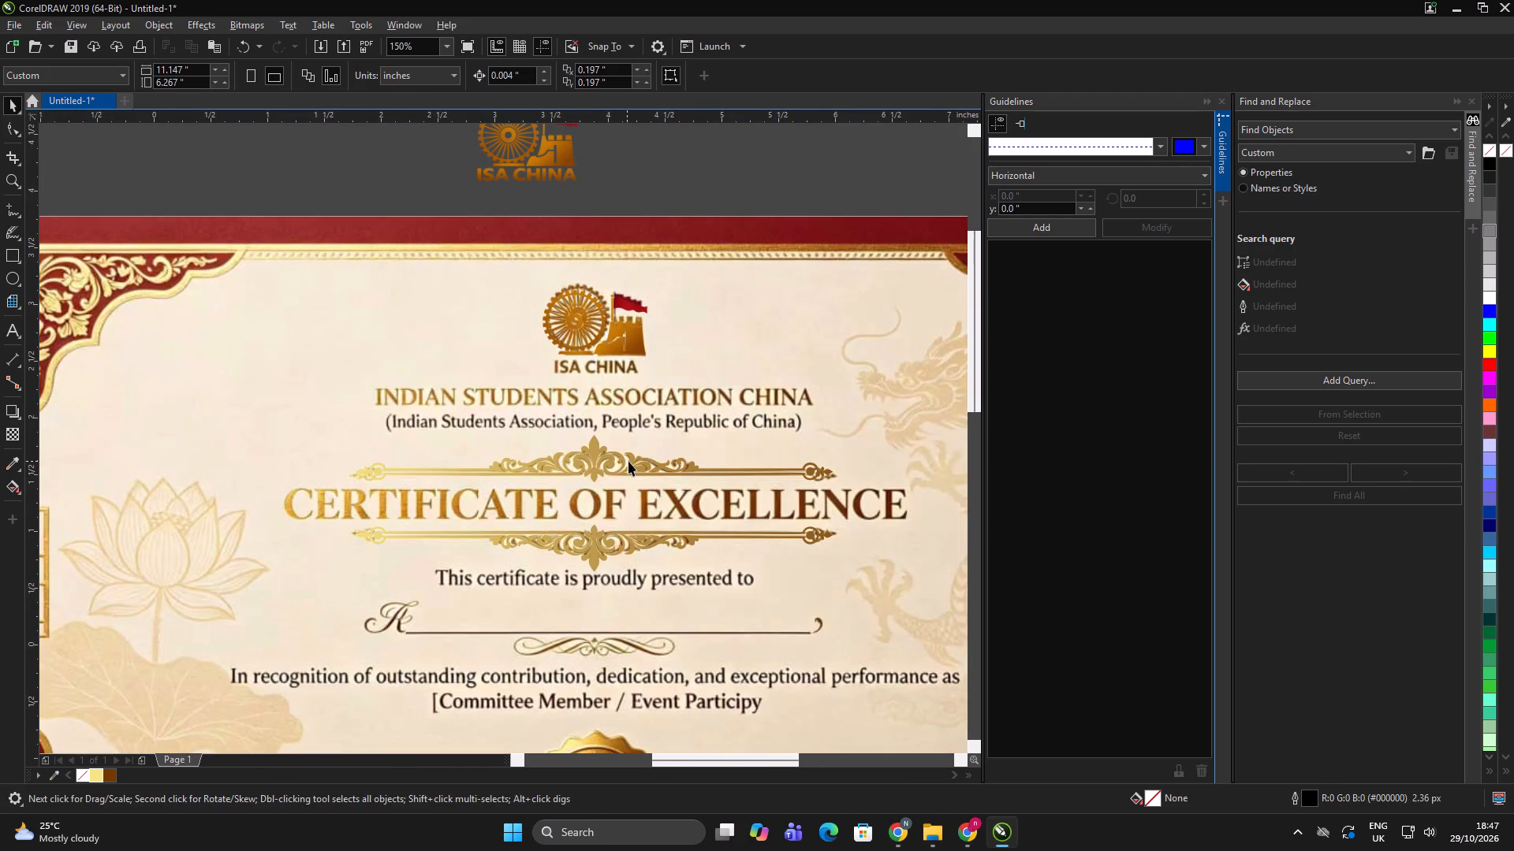
pyautogui.scroll(-2, 569, 420)
pyautogui.doubleClick(815, 419)
pyautogui.moveTo(824, 418); pyautogui.dragTo(826, 425)
pyautogui.click(561, 657)
pyautogui.moveTo(795, 570); pyautogui.dragTo(803, 567)
pyautogui.click(806, 567)
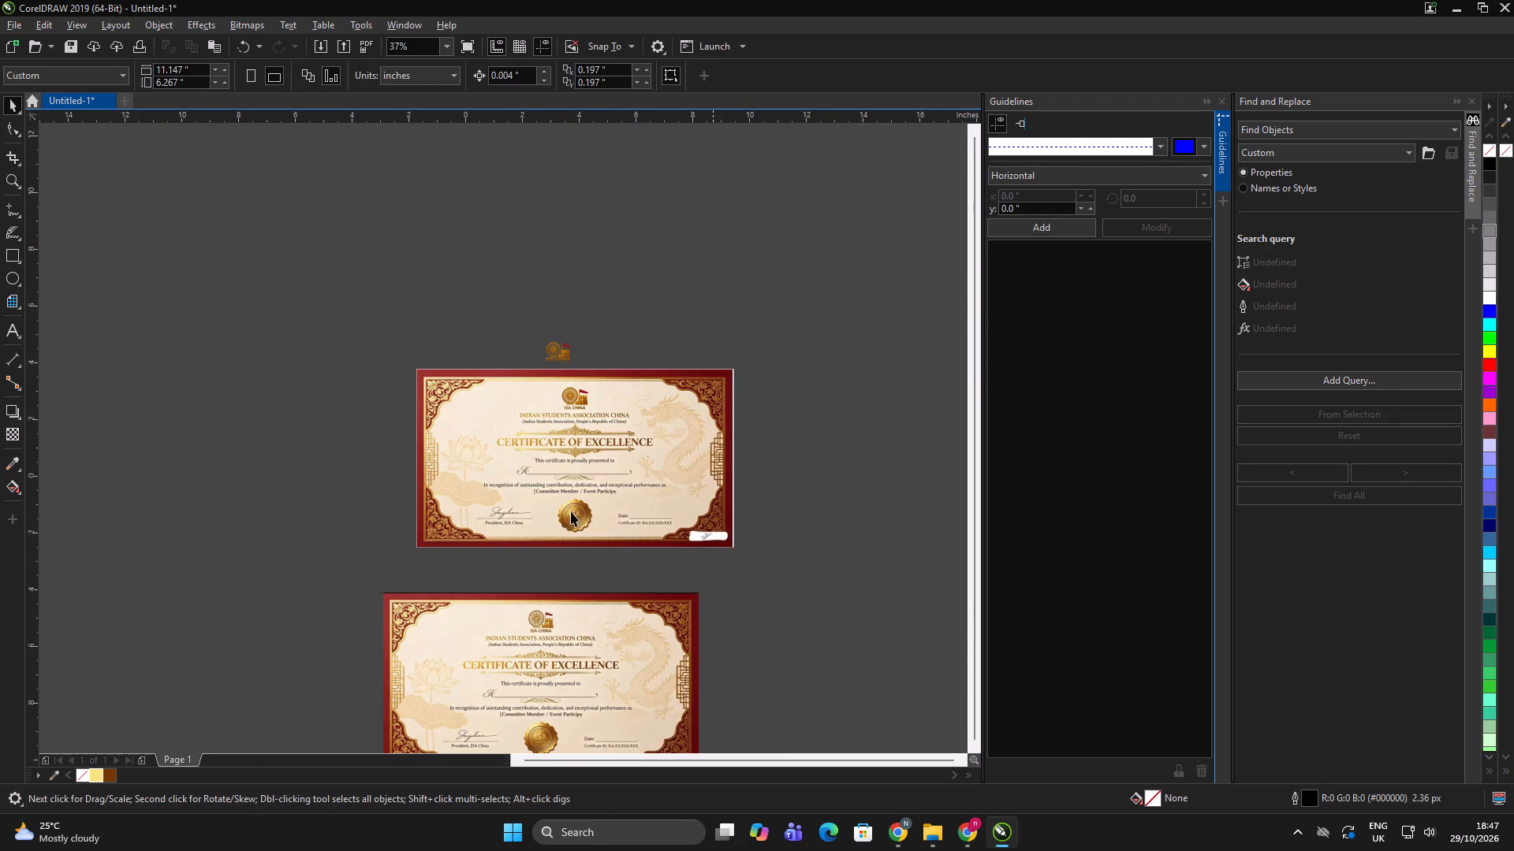
pyautogui.scroll(2, 559, 496)
pyautogui.scroll(-2, 568, 444)
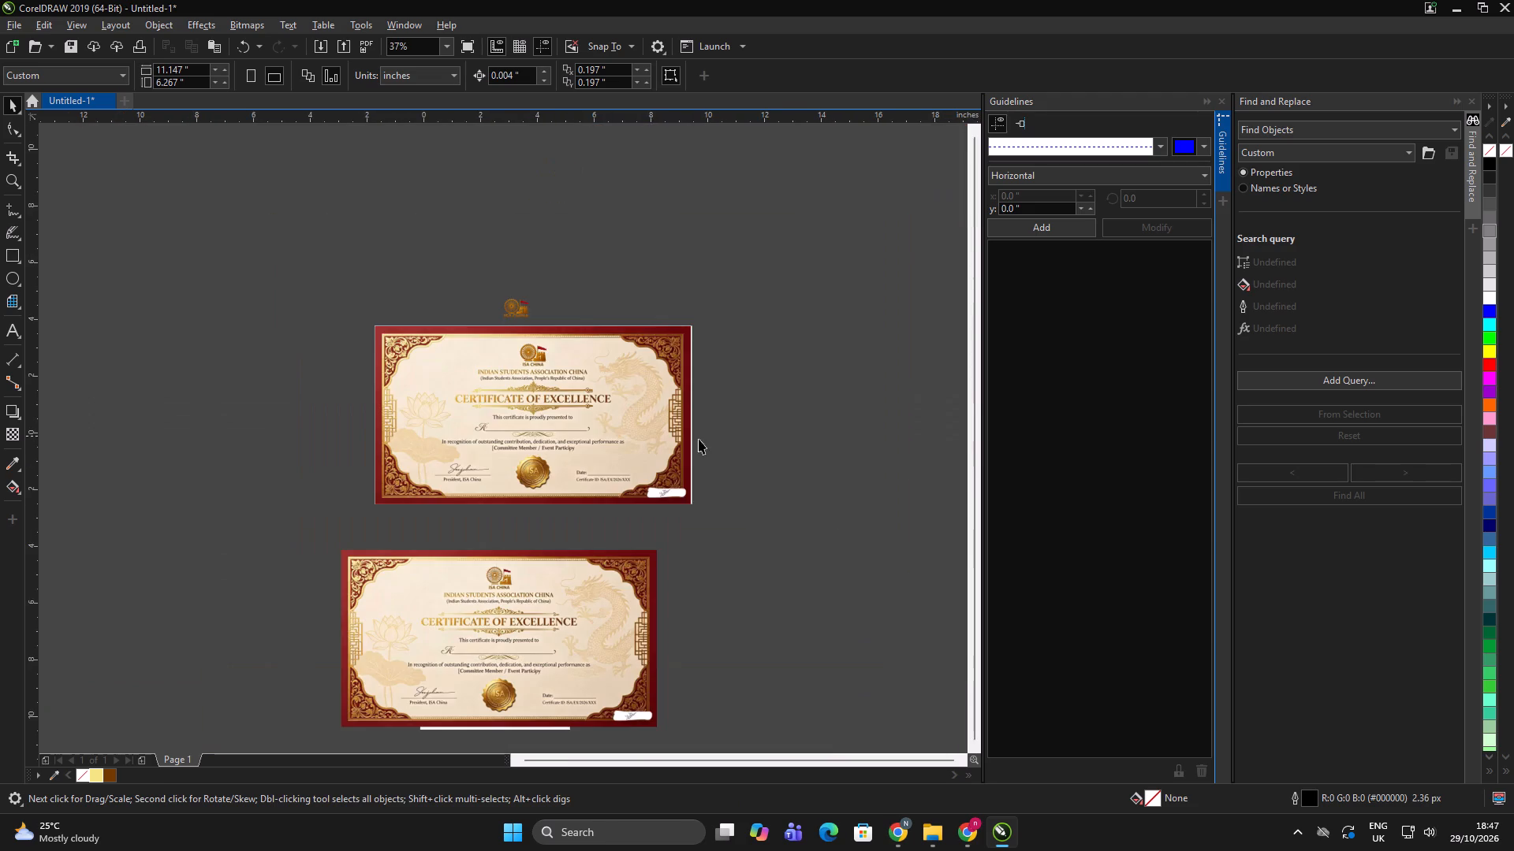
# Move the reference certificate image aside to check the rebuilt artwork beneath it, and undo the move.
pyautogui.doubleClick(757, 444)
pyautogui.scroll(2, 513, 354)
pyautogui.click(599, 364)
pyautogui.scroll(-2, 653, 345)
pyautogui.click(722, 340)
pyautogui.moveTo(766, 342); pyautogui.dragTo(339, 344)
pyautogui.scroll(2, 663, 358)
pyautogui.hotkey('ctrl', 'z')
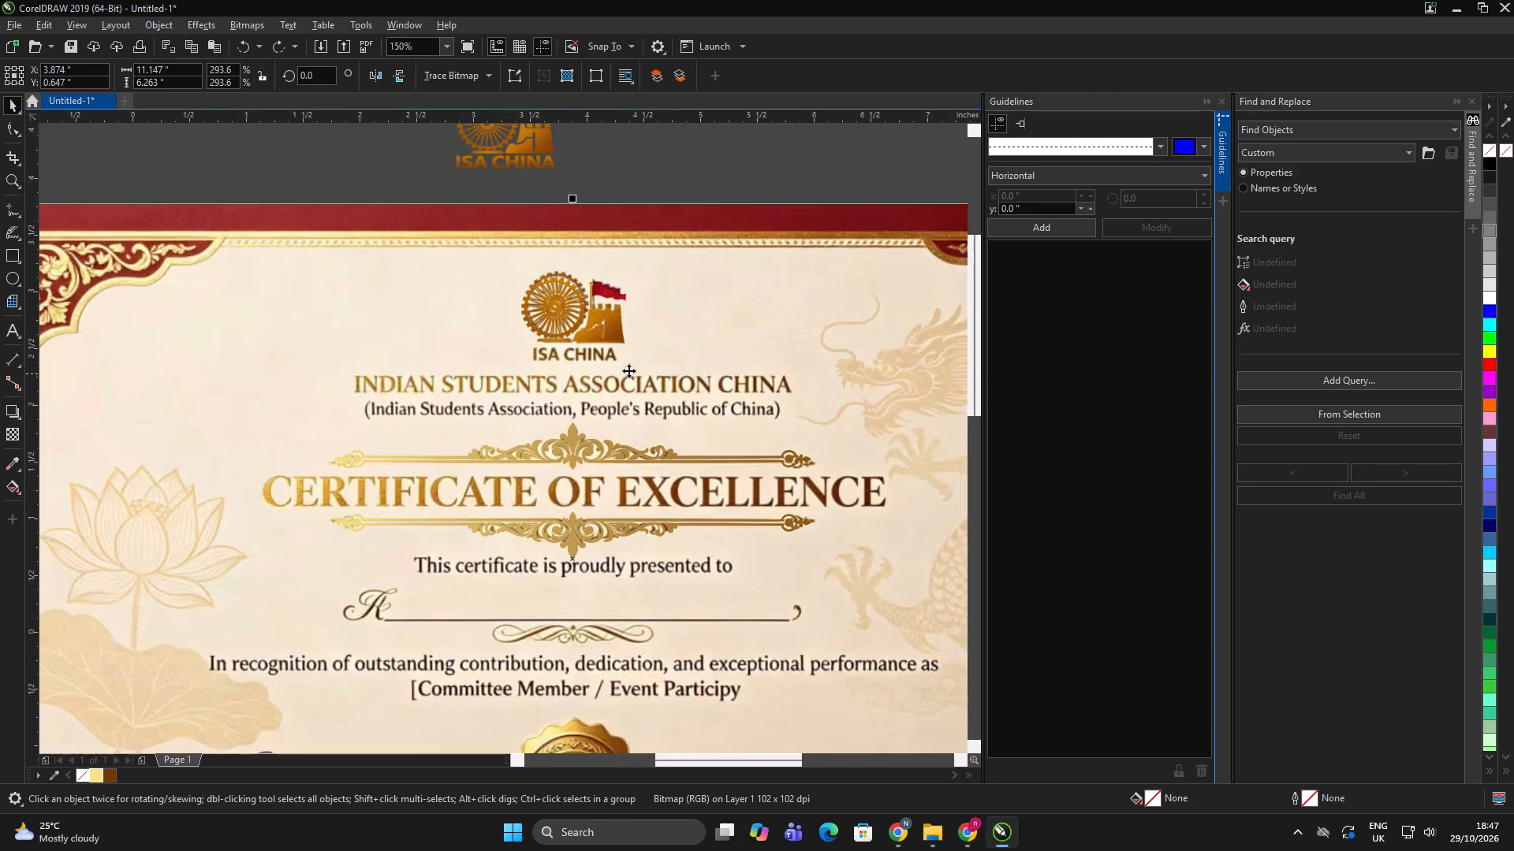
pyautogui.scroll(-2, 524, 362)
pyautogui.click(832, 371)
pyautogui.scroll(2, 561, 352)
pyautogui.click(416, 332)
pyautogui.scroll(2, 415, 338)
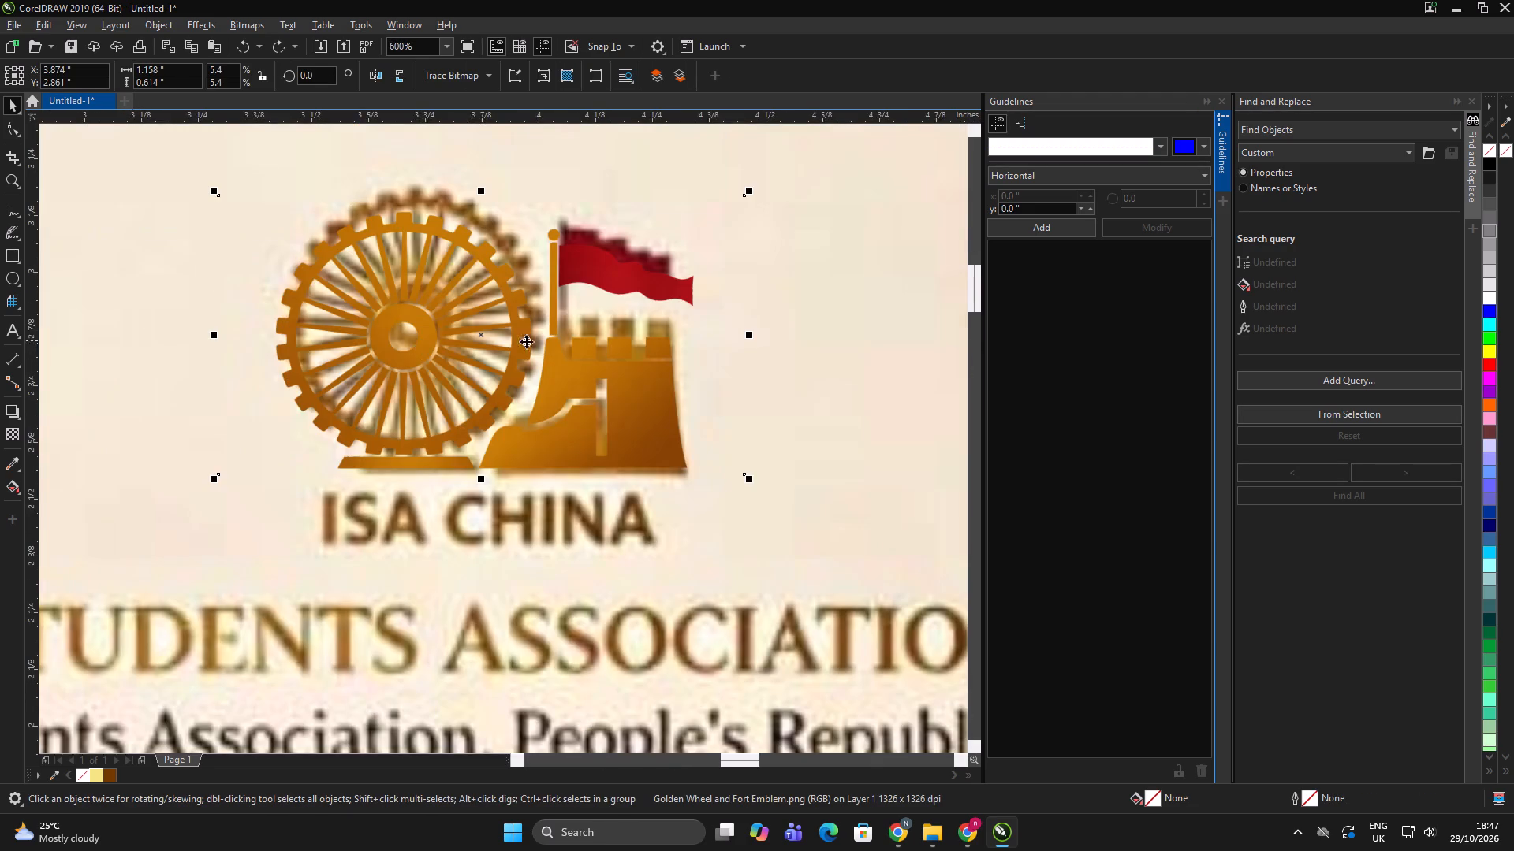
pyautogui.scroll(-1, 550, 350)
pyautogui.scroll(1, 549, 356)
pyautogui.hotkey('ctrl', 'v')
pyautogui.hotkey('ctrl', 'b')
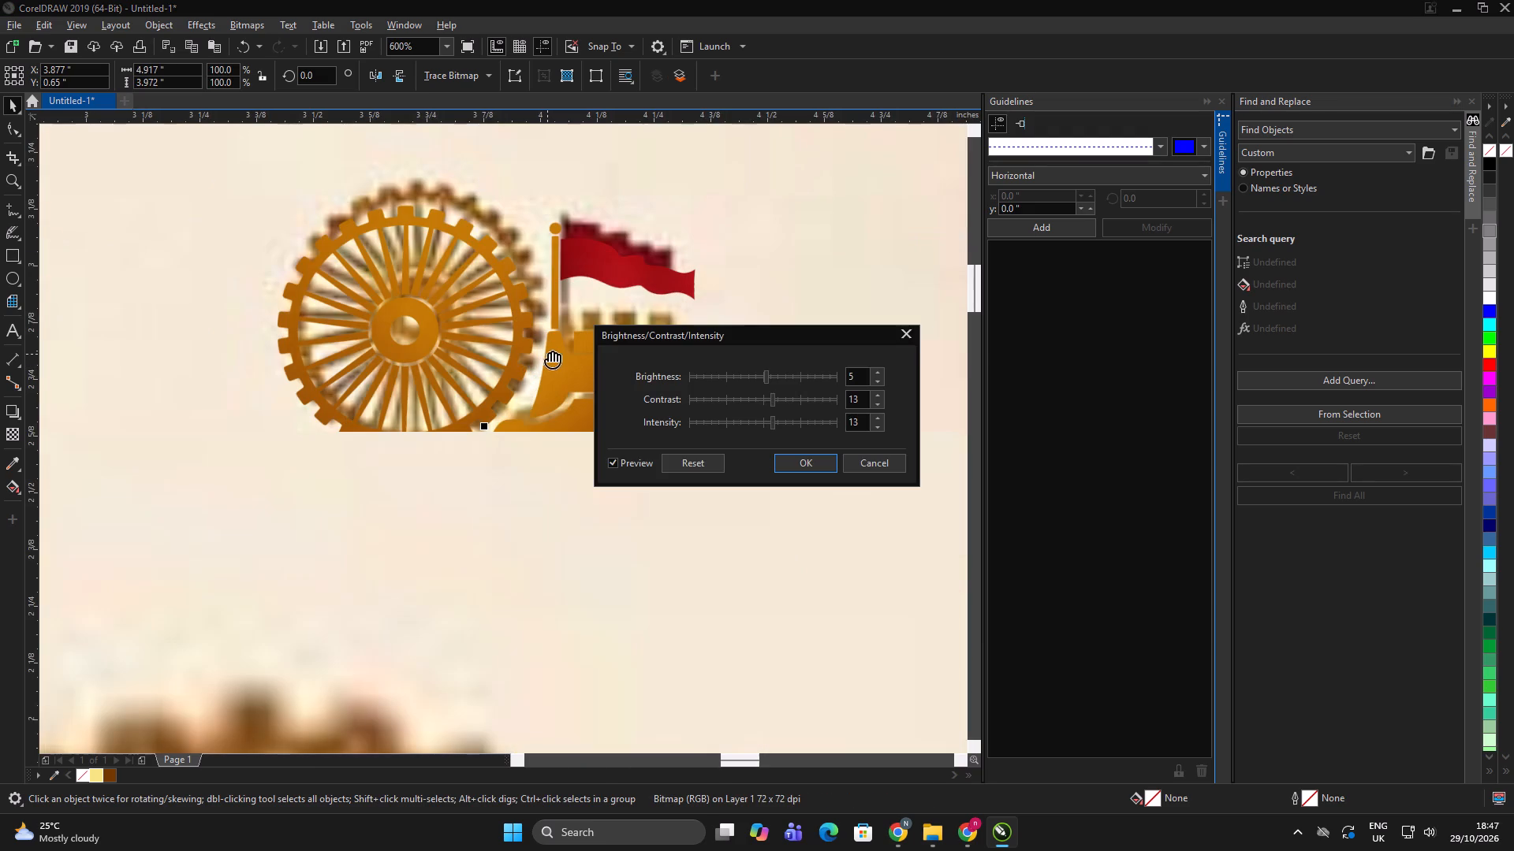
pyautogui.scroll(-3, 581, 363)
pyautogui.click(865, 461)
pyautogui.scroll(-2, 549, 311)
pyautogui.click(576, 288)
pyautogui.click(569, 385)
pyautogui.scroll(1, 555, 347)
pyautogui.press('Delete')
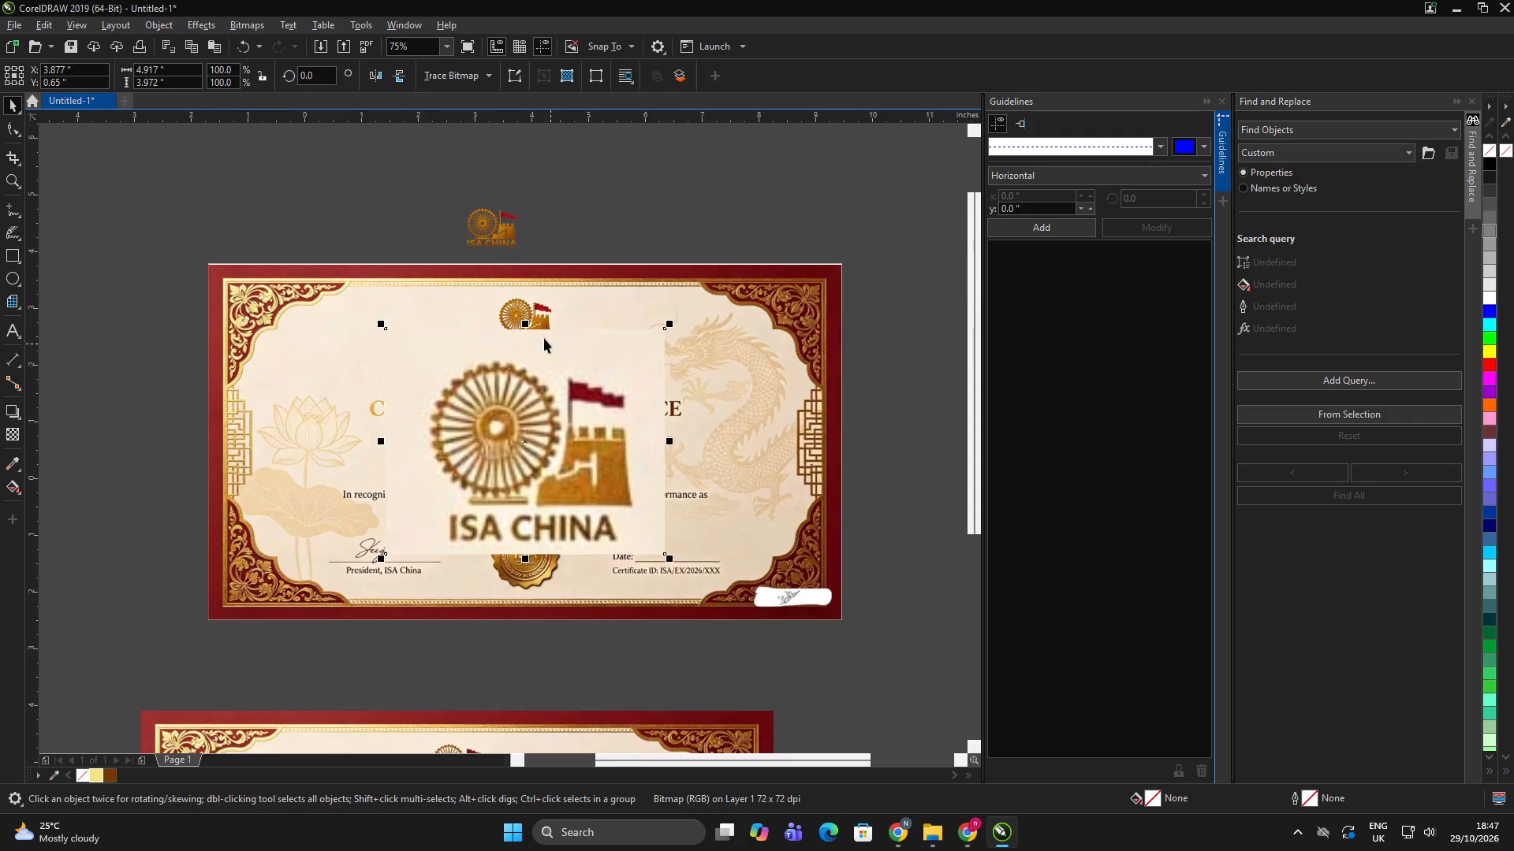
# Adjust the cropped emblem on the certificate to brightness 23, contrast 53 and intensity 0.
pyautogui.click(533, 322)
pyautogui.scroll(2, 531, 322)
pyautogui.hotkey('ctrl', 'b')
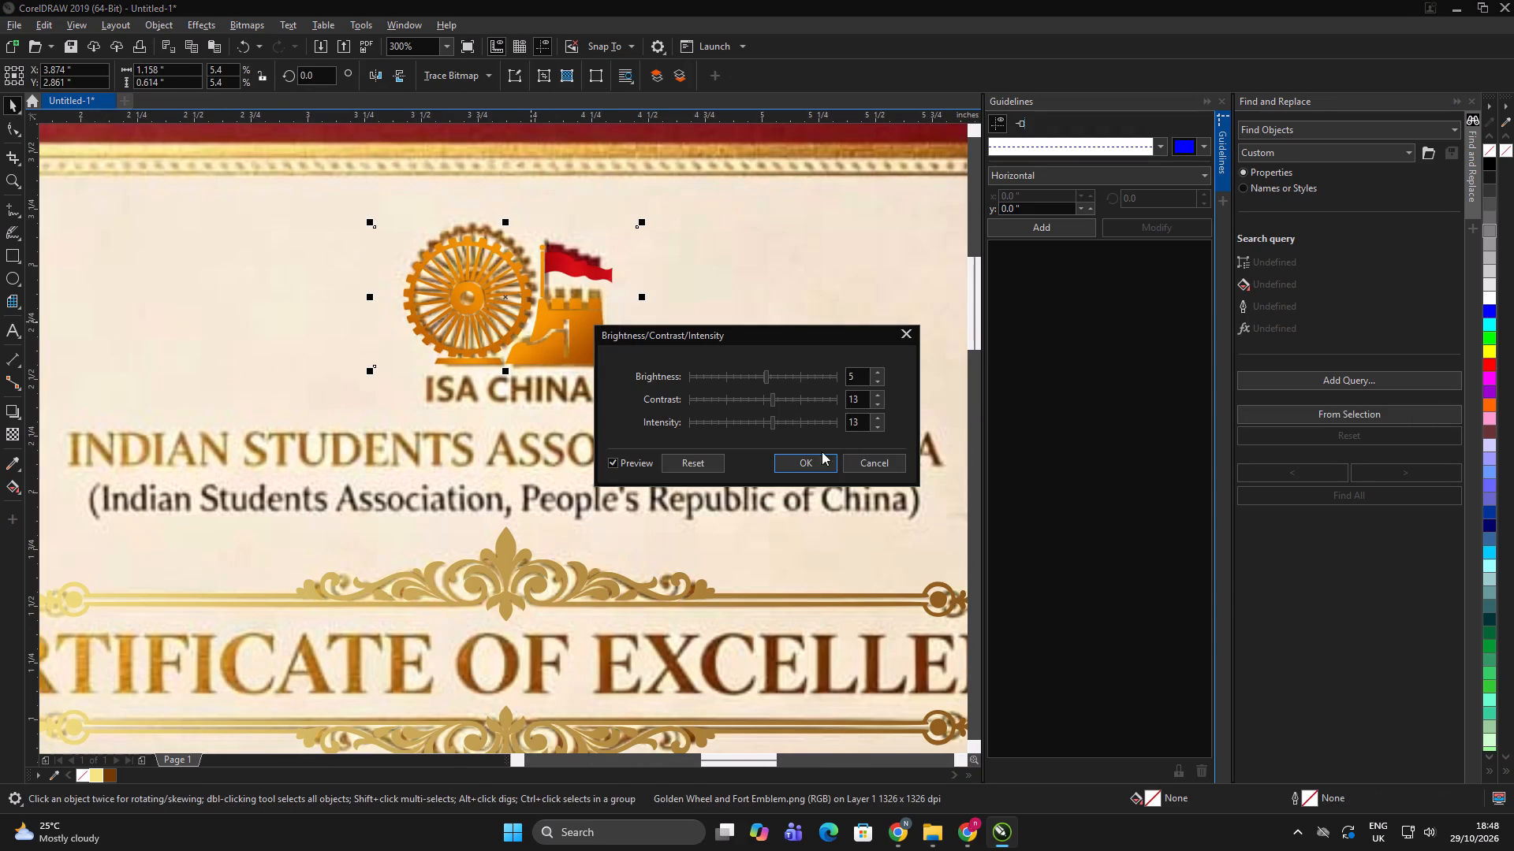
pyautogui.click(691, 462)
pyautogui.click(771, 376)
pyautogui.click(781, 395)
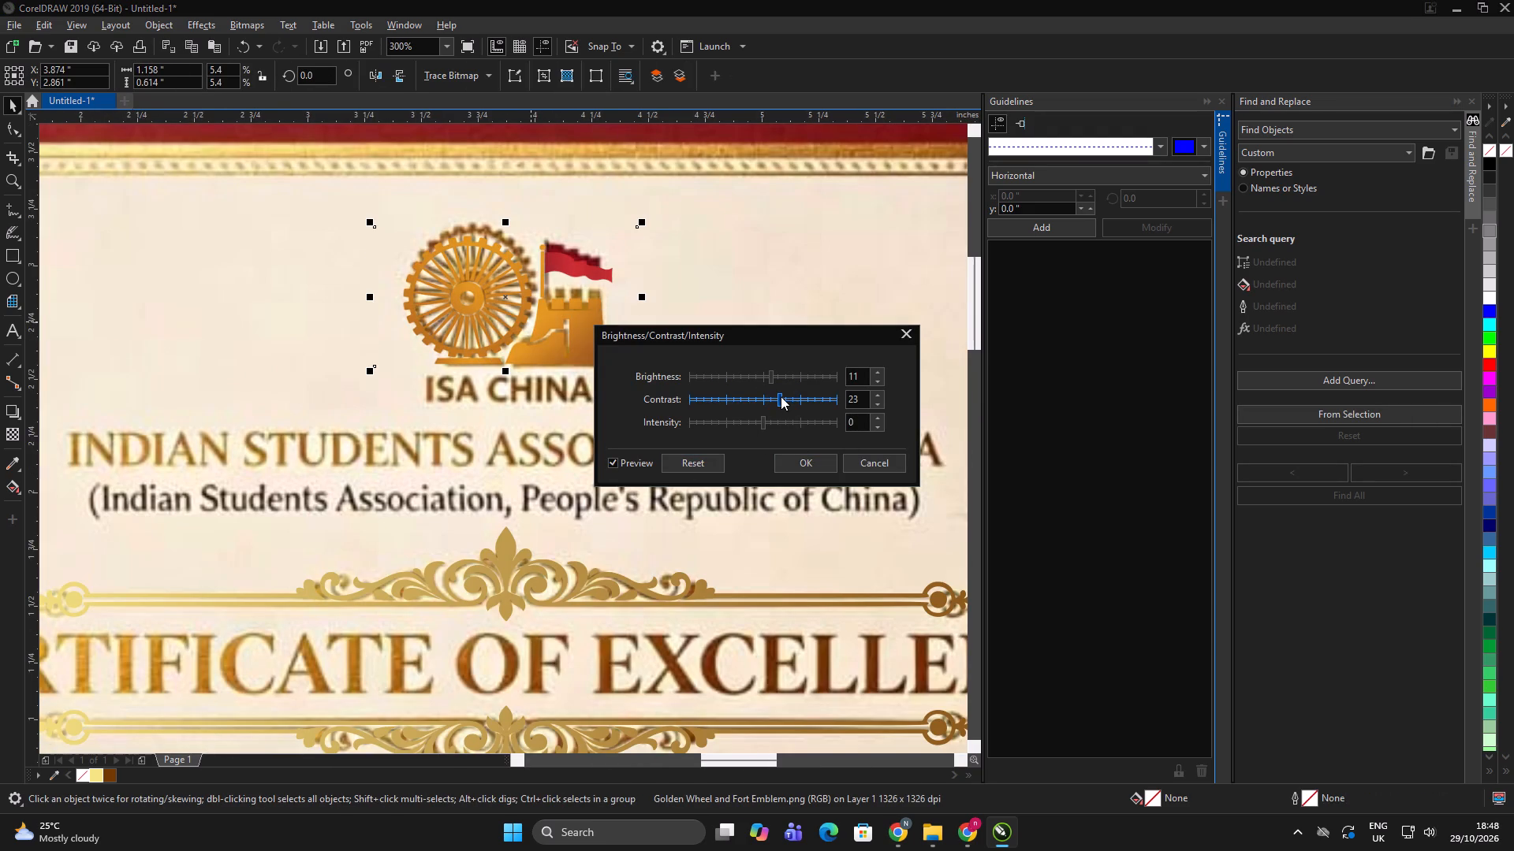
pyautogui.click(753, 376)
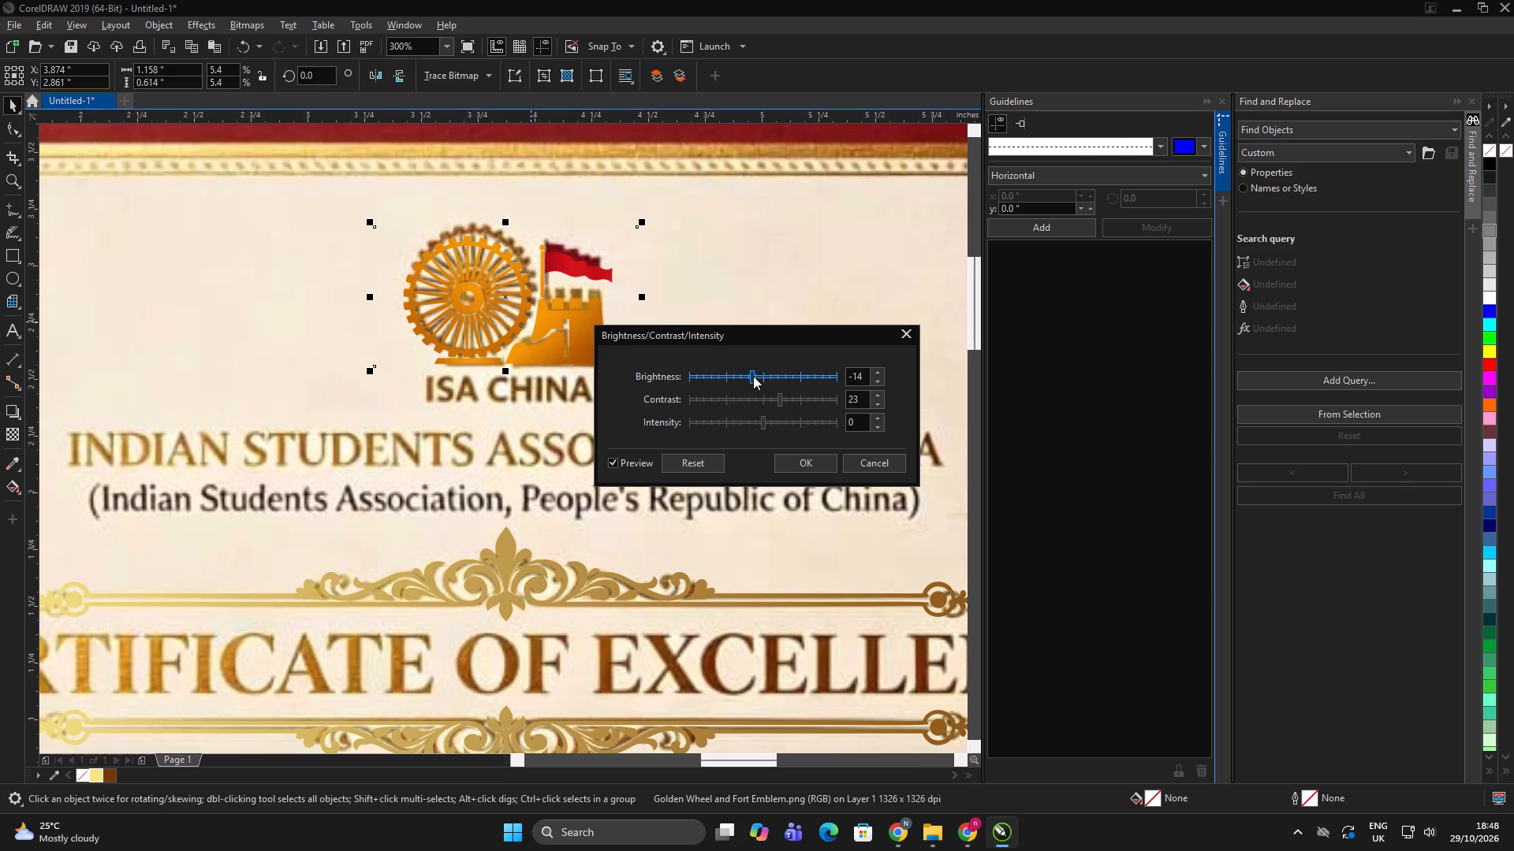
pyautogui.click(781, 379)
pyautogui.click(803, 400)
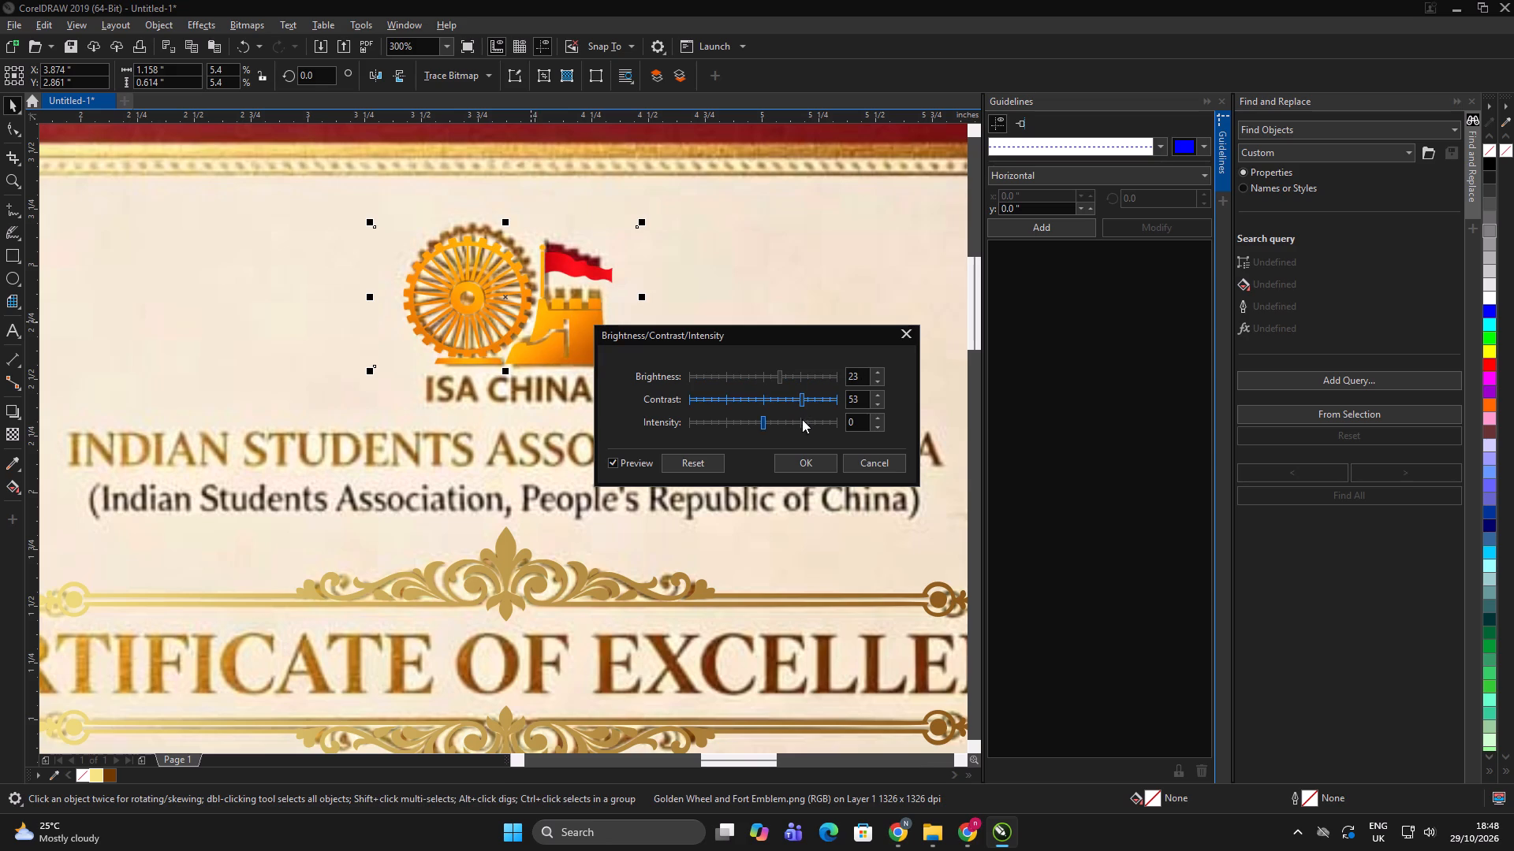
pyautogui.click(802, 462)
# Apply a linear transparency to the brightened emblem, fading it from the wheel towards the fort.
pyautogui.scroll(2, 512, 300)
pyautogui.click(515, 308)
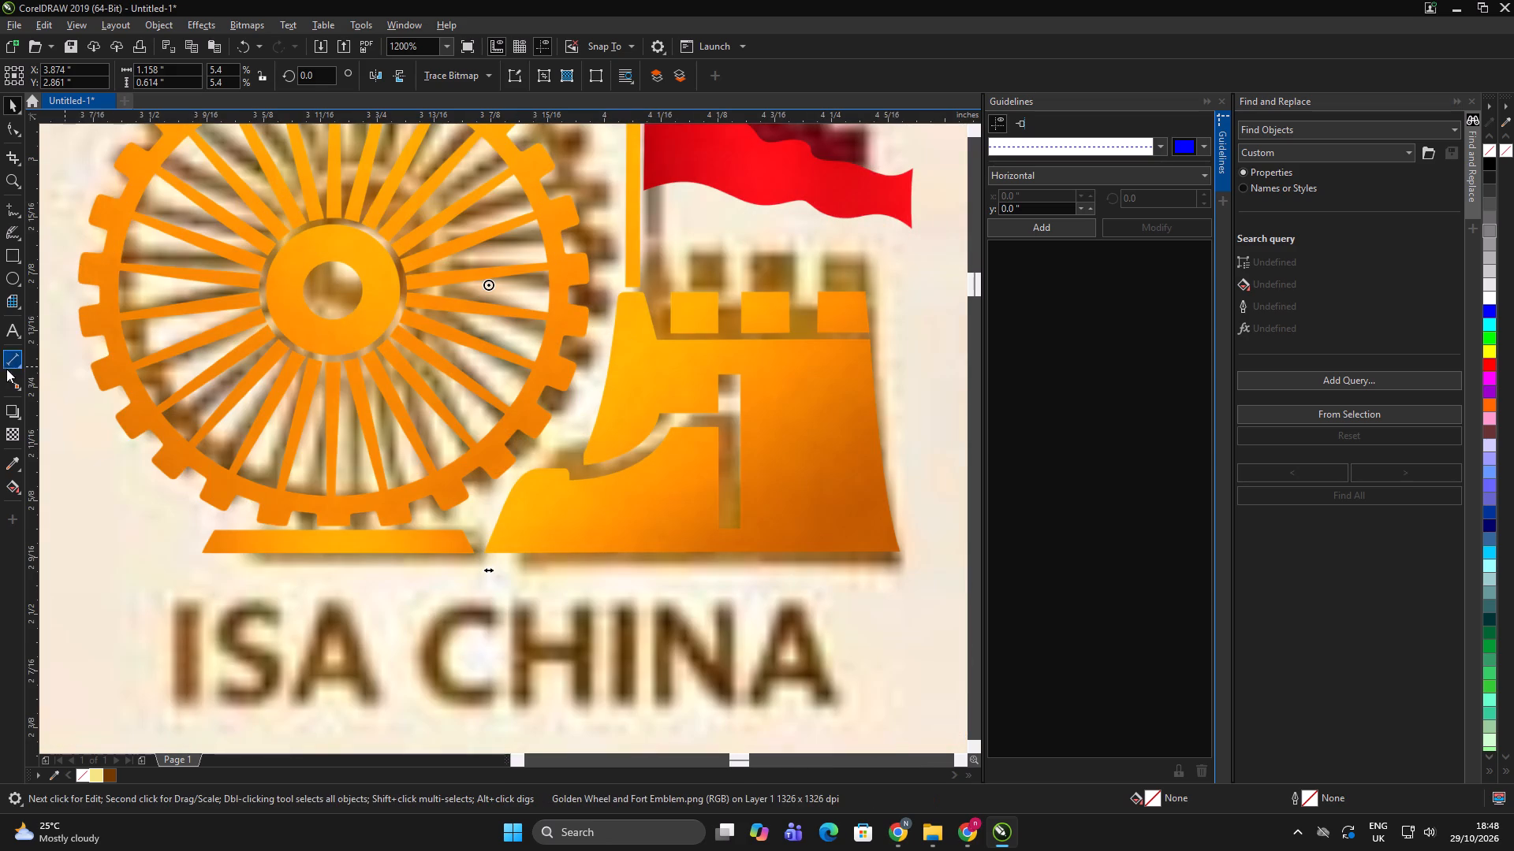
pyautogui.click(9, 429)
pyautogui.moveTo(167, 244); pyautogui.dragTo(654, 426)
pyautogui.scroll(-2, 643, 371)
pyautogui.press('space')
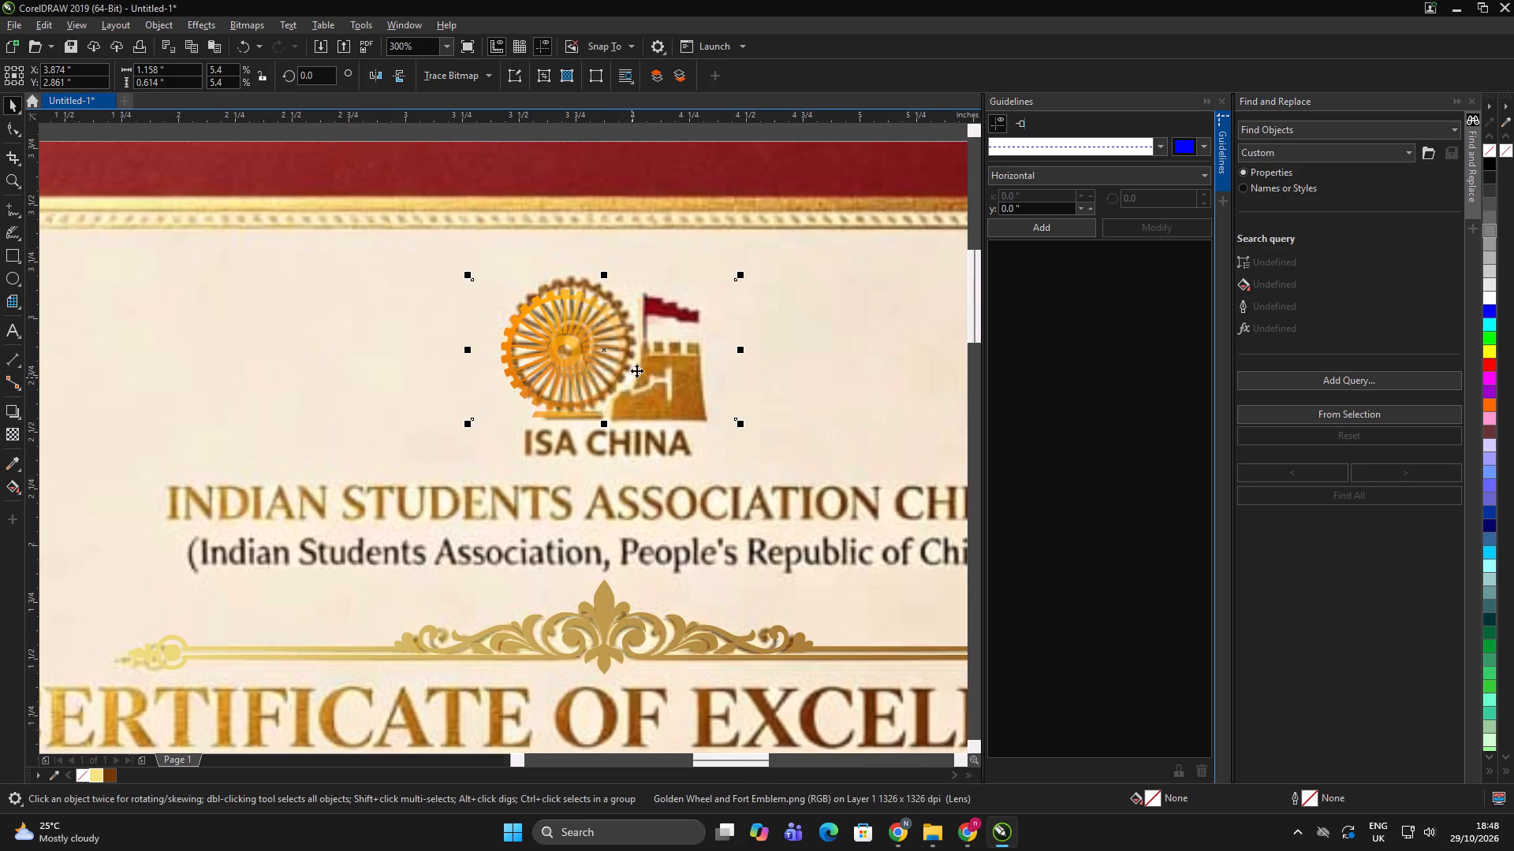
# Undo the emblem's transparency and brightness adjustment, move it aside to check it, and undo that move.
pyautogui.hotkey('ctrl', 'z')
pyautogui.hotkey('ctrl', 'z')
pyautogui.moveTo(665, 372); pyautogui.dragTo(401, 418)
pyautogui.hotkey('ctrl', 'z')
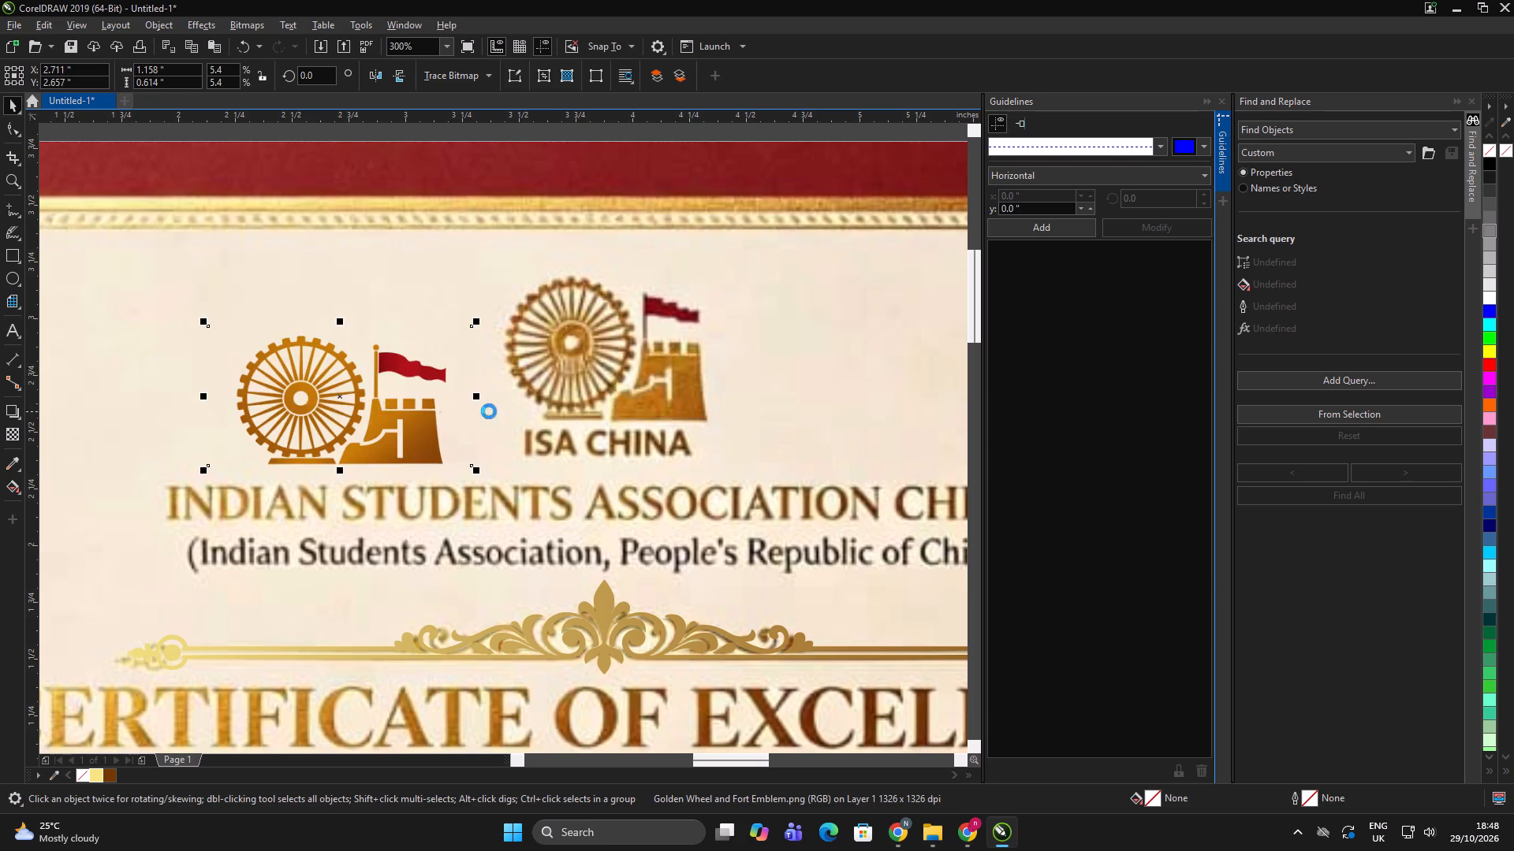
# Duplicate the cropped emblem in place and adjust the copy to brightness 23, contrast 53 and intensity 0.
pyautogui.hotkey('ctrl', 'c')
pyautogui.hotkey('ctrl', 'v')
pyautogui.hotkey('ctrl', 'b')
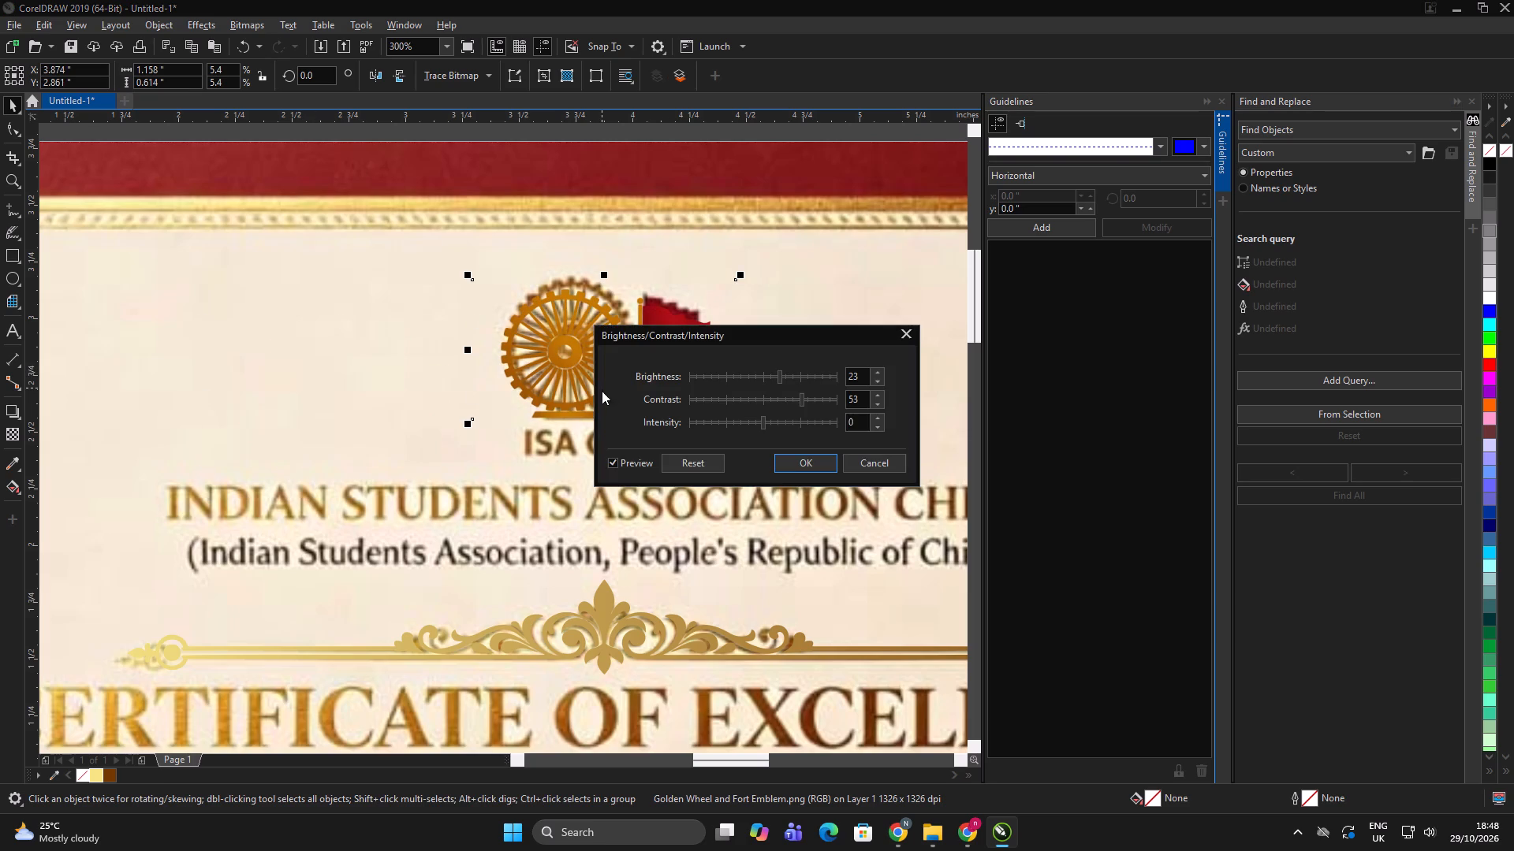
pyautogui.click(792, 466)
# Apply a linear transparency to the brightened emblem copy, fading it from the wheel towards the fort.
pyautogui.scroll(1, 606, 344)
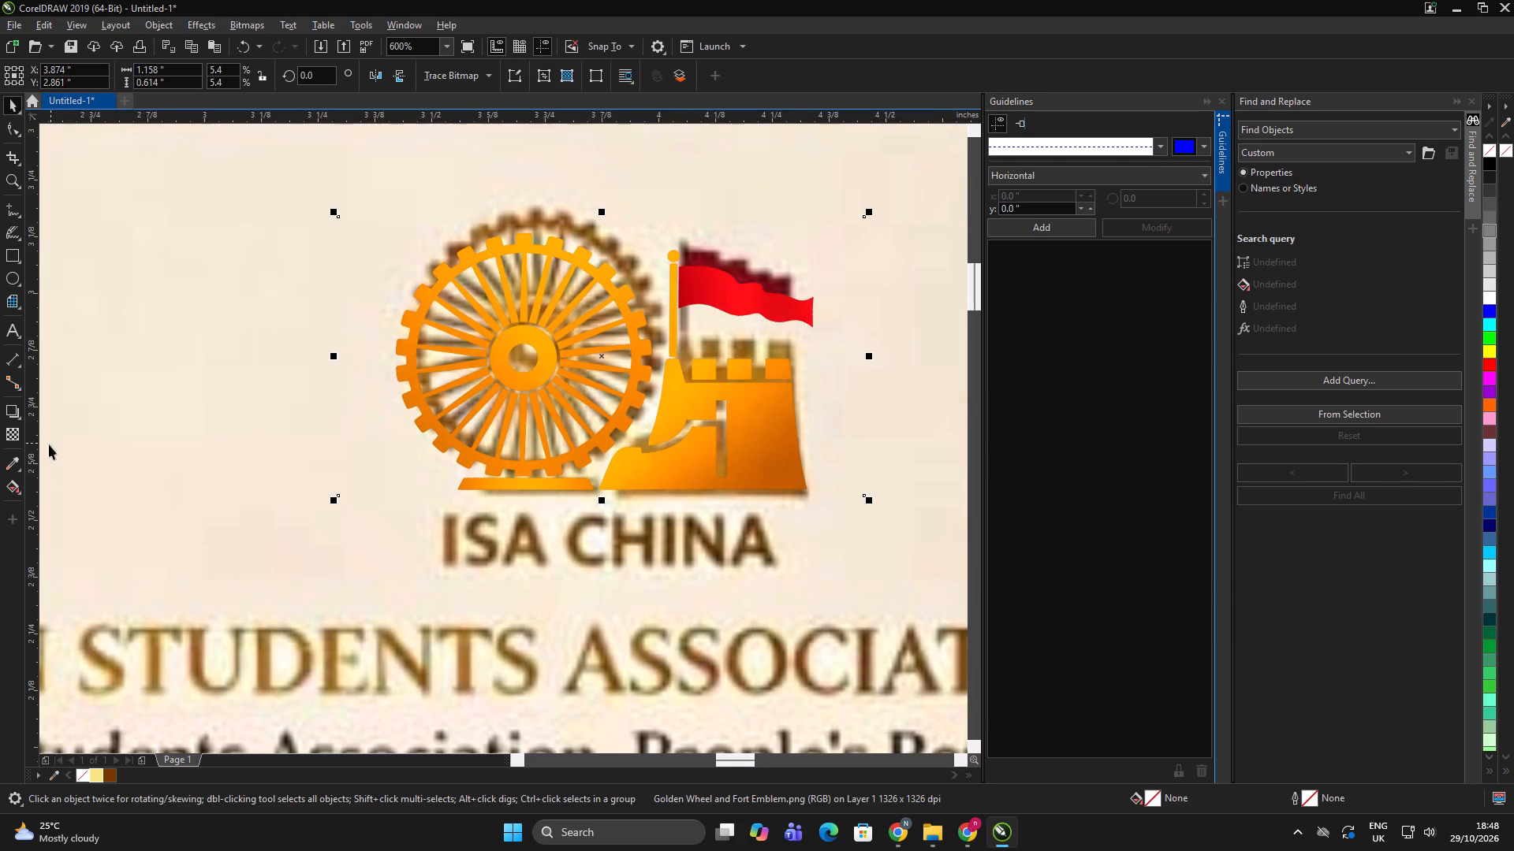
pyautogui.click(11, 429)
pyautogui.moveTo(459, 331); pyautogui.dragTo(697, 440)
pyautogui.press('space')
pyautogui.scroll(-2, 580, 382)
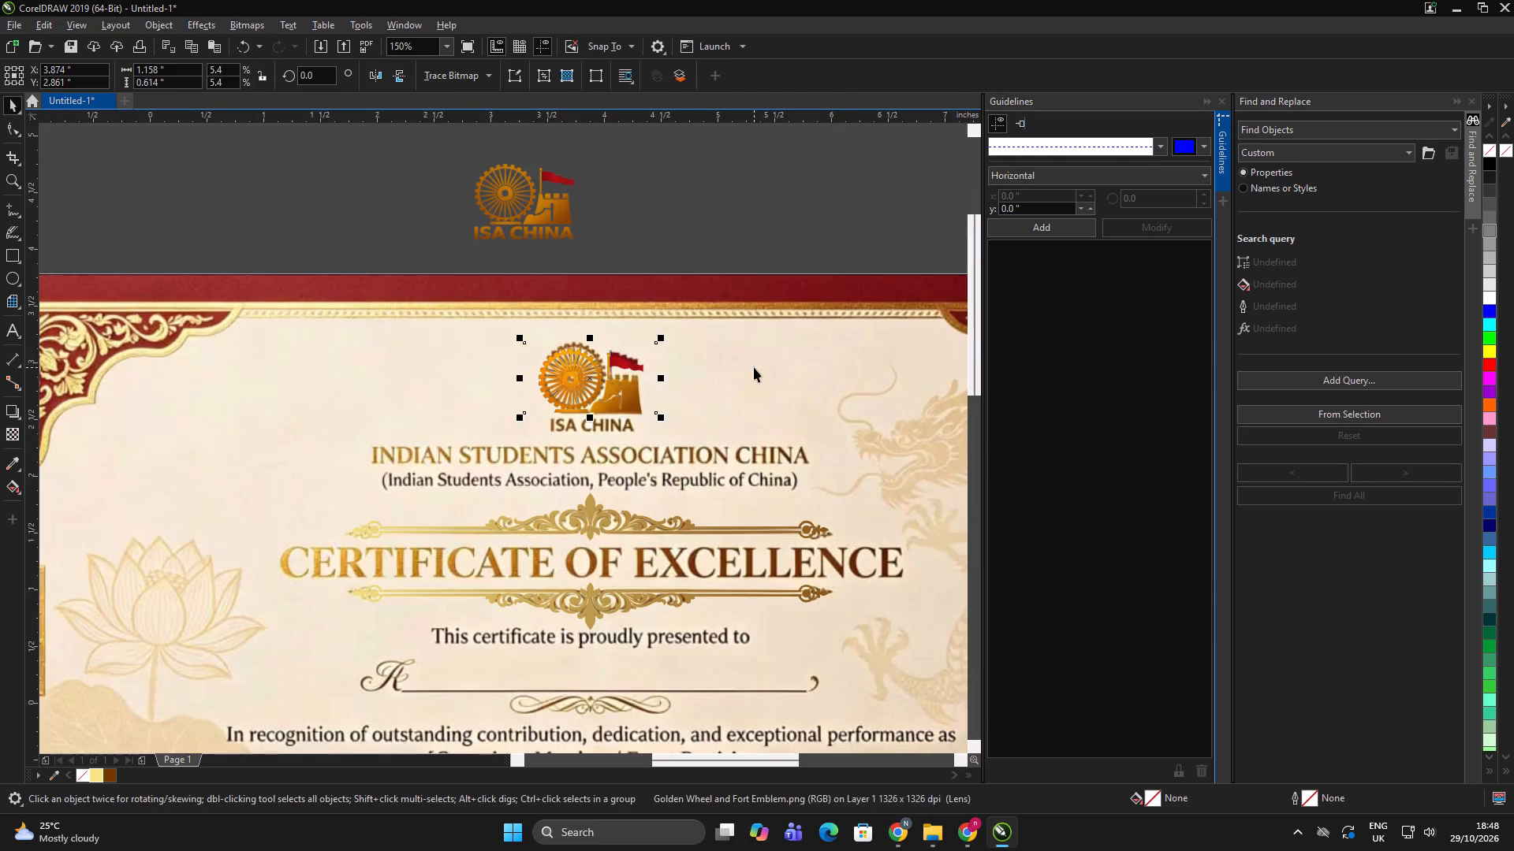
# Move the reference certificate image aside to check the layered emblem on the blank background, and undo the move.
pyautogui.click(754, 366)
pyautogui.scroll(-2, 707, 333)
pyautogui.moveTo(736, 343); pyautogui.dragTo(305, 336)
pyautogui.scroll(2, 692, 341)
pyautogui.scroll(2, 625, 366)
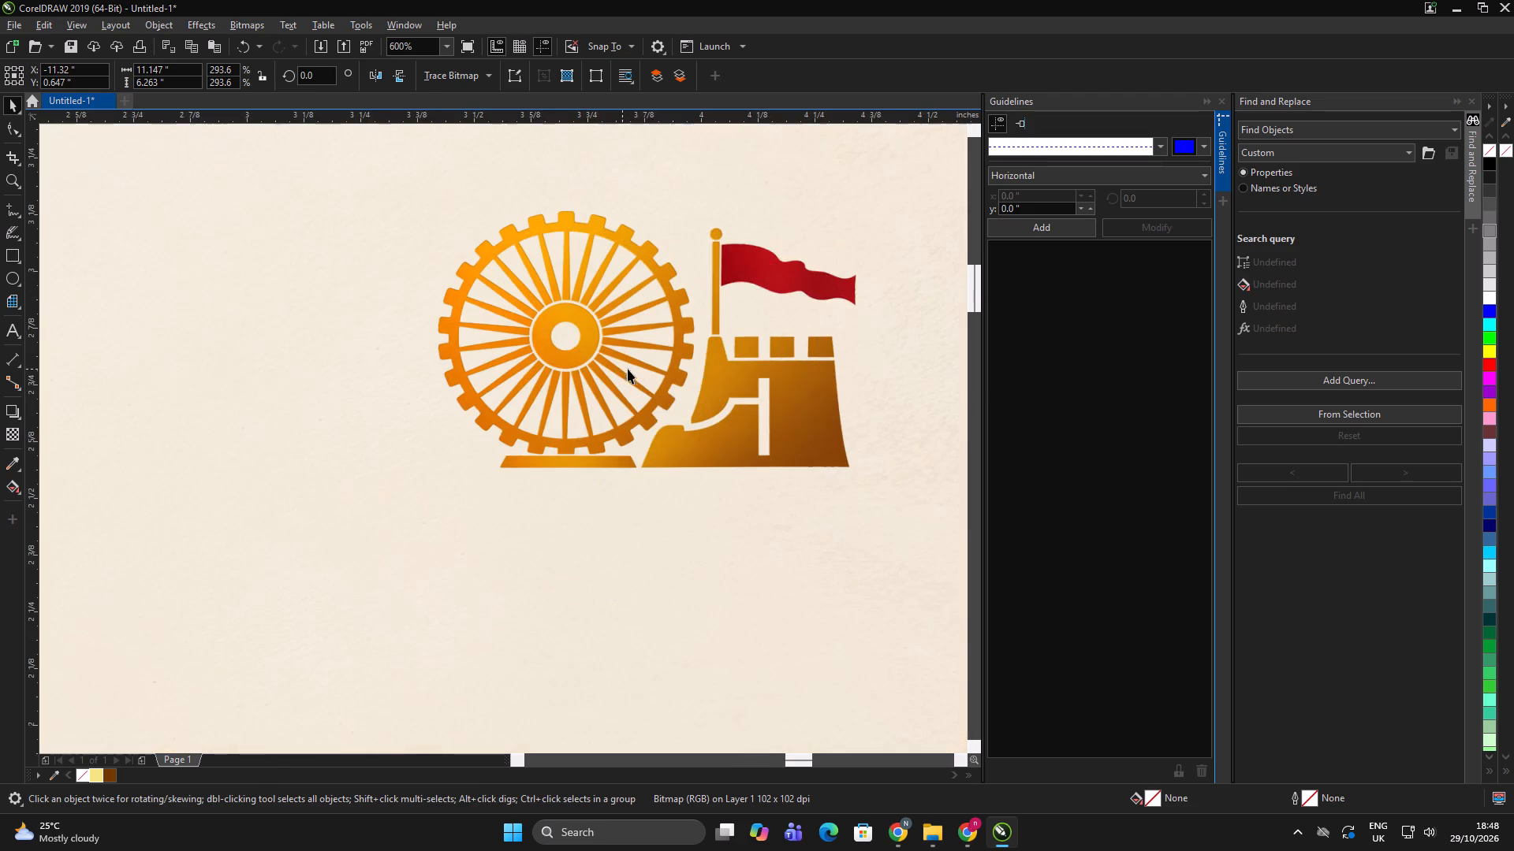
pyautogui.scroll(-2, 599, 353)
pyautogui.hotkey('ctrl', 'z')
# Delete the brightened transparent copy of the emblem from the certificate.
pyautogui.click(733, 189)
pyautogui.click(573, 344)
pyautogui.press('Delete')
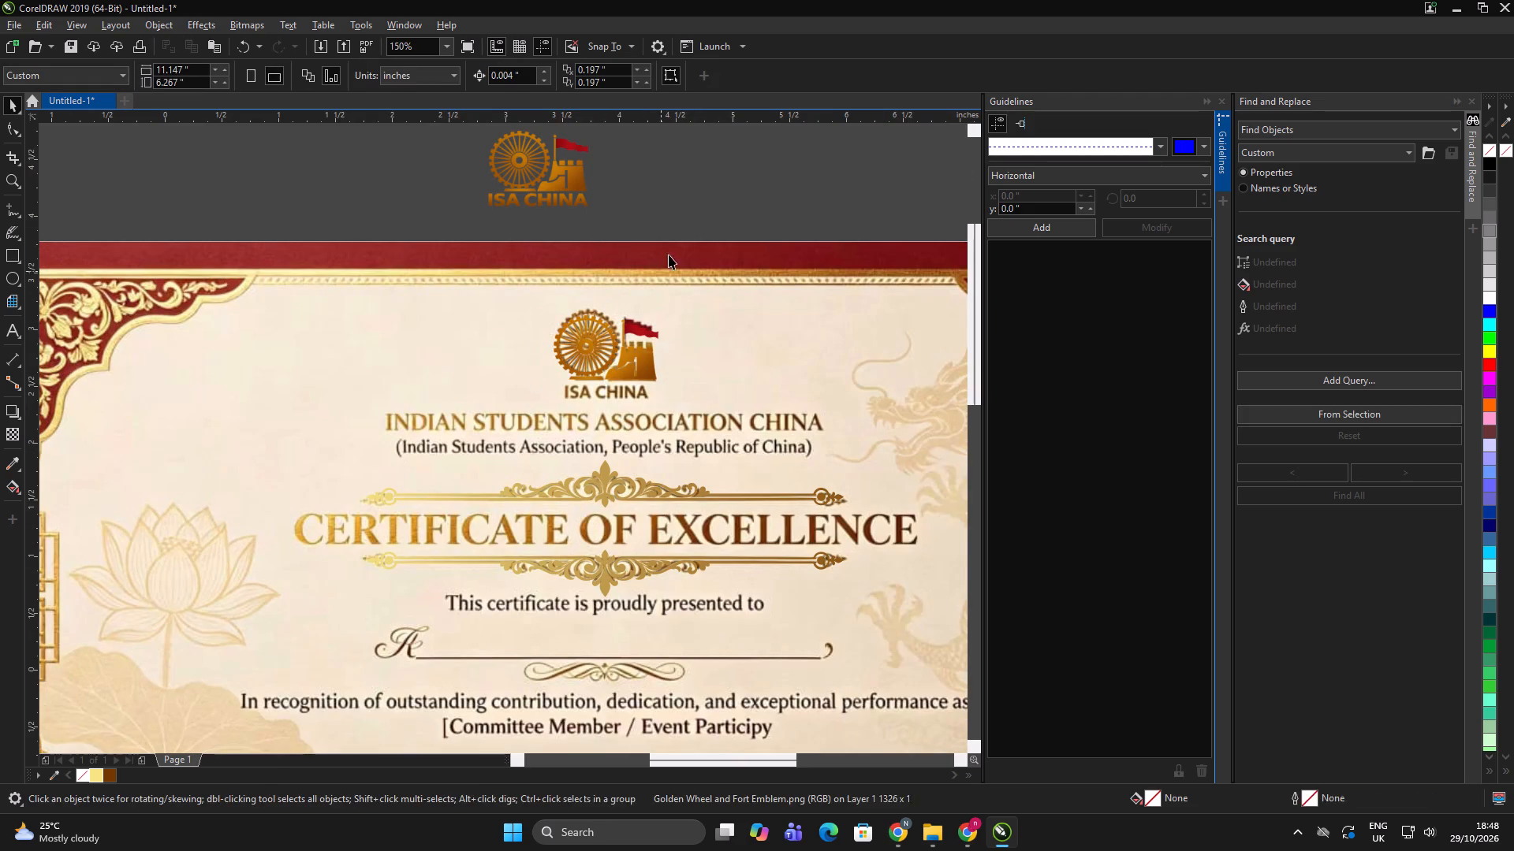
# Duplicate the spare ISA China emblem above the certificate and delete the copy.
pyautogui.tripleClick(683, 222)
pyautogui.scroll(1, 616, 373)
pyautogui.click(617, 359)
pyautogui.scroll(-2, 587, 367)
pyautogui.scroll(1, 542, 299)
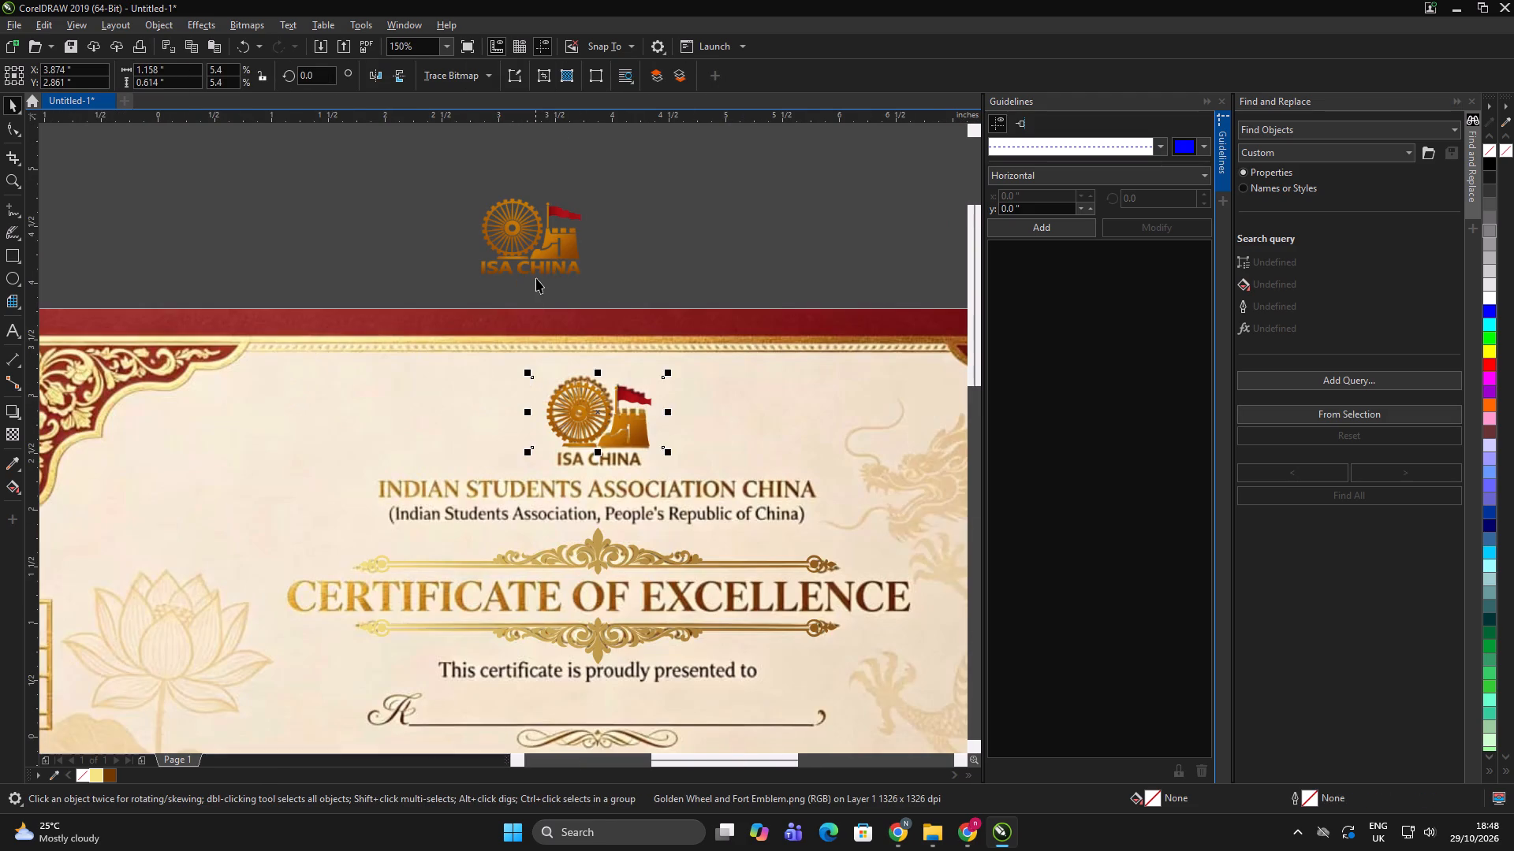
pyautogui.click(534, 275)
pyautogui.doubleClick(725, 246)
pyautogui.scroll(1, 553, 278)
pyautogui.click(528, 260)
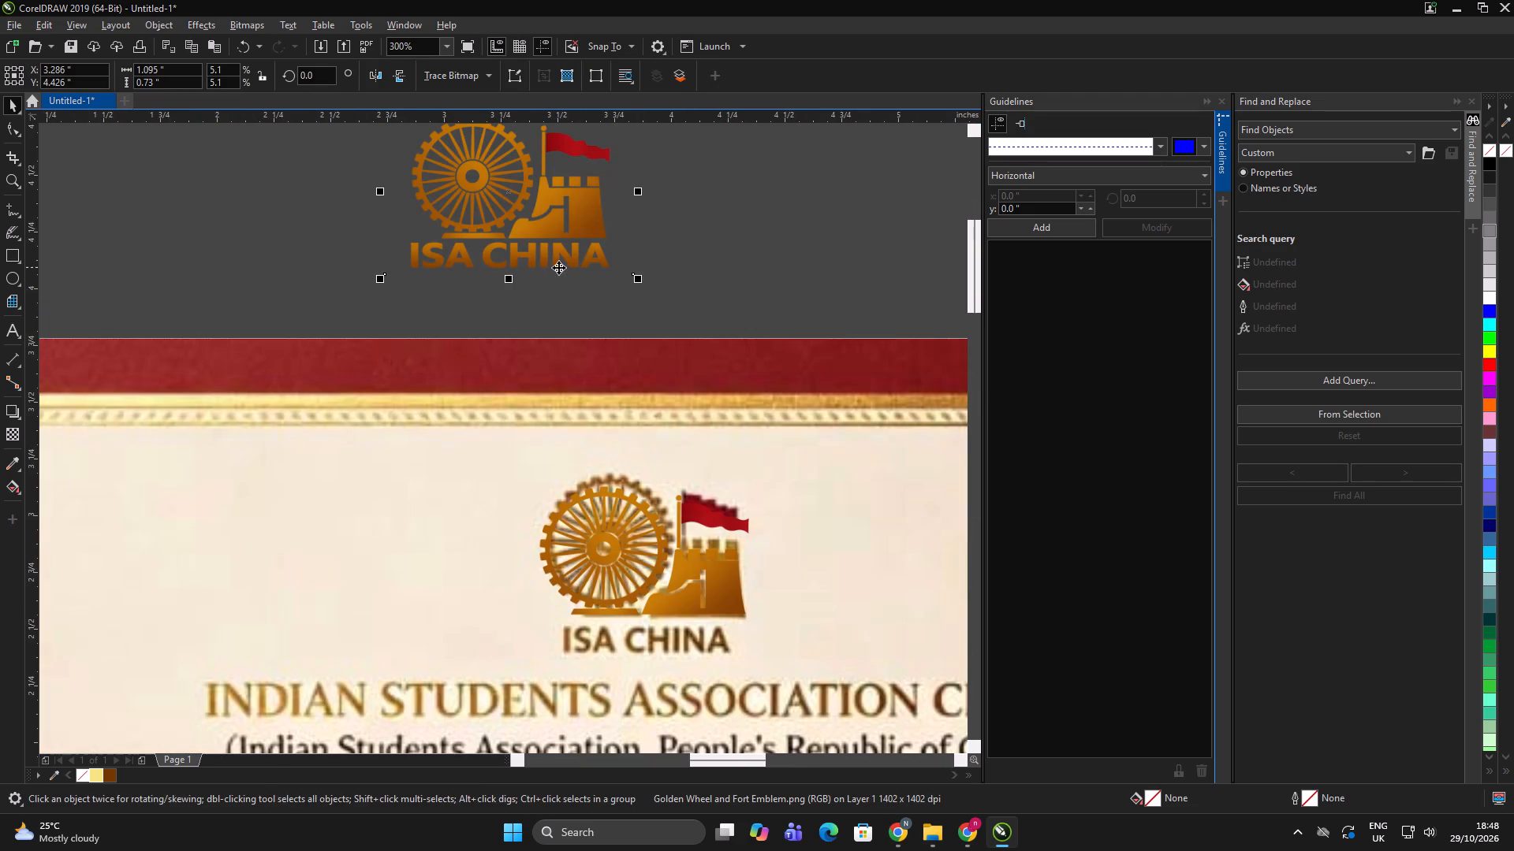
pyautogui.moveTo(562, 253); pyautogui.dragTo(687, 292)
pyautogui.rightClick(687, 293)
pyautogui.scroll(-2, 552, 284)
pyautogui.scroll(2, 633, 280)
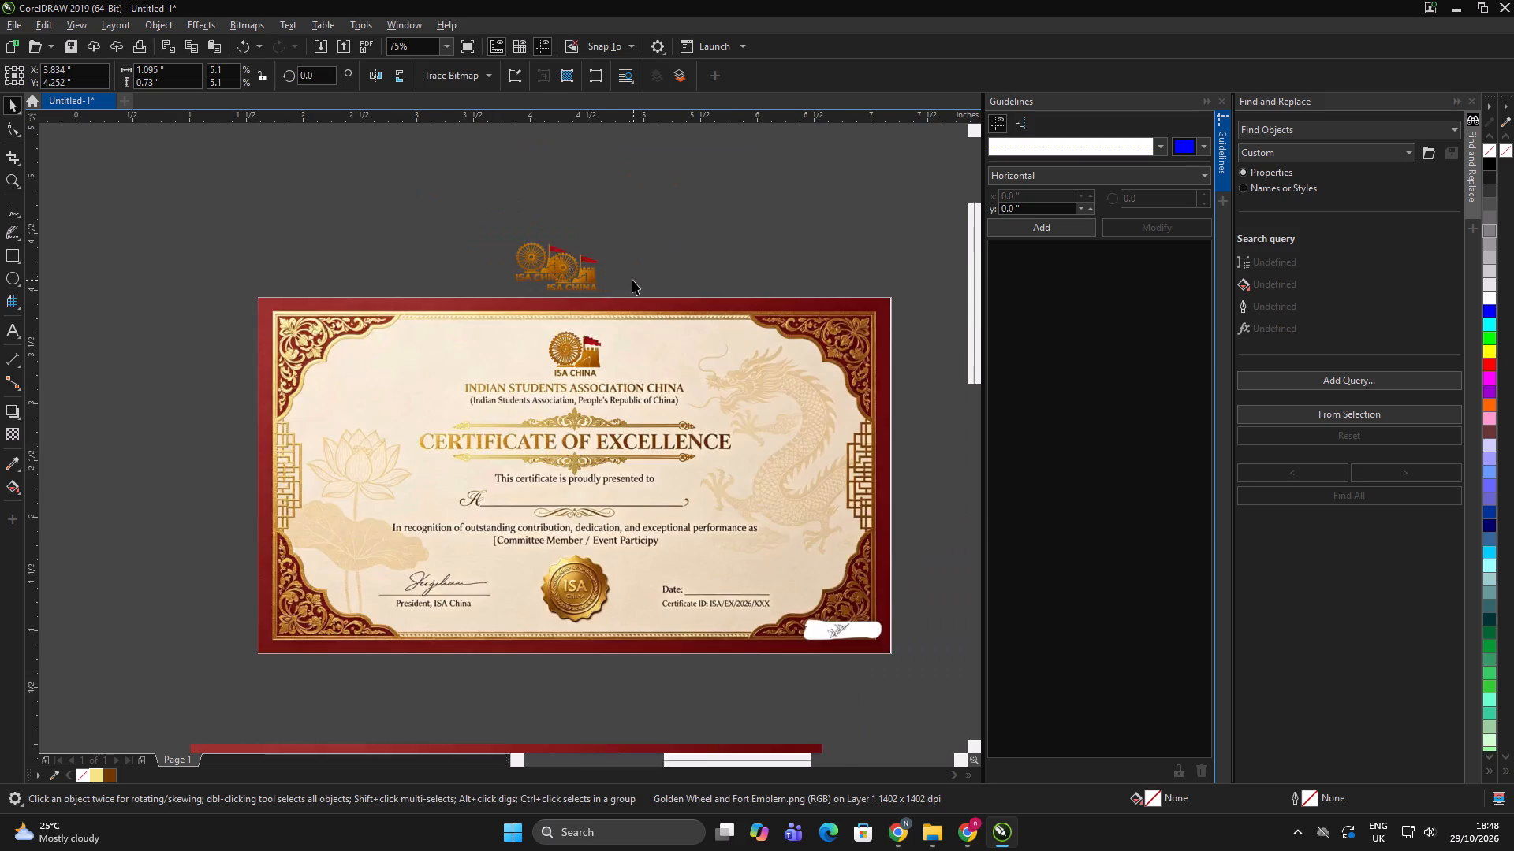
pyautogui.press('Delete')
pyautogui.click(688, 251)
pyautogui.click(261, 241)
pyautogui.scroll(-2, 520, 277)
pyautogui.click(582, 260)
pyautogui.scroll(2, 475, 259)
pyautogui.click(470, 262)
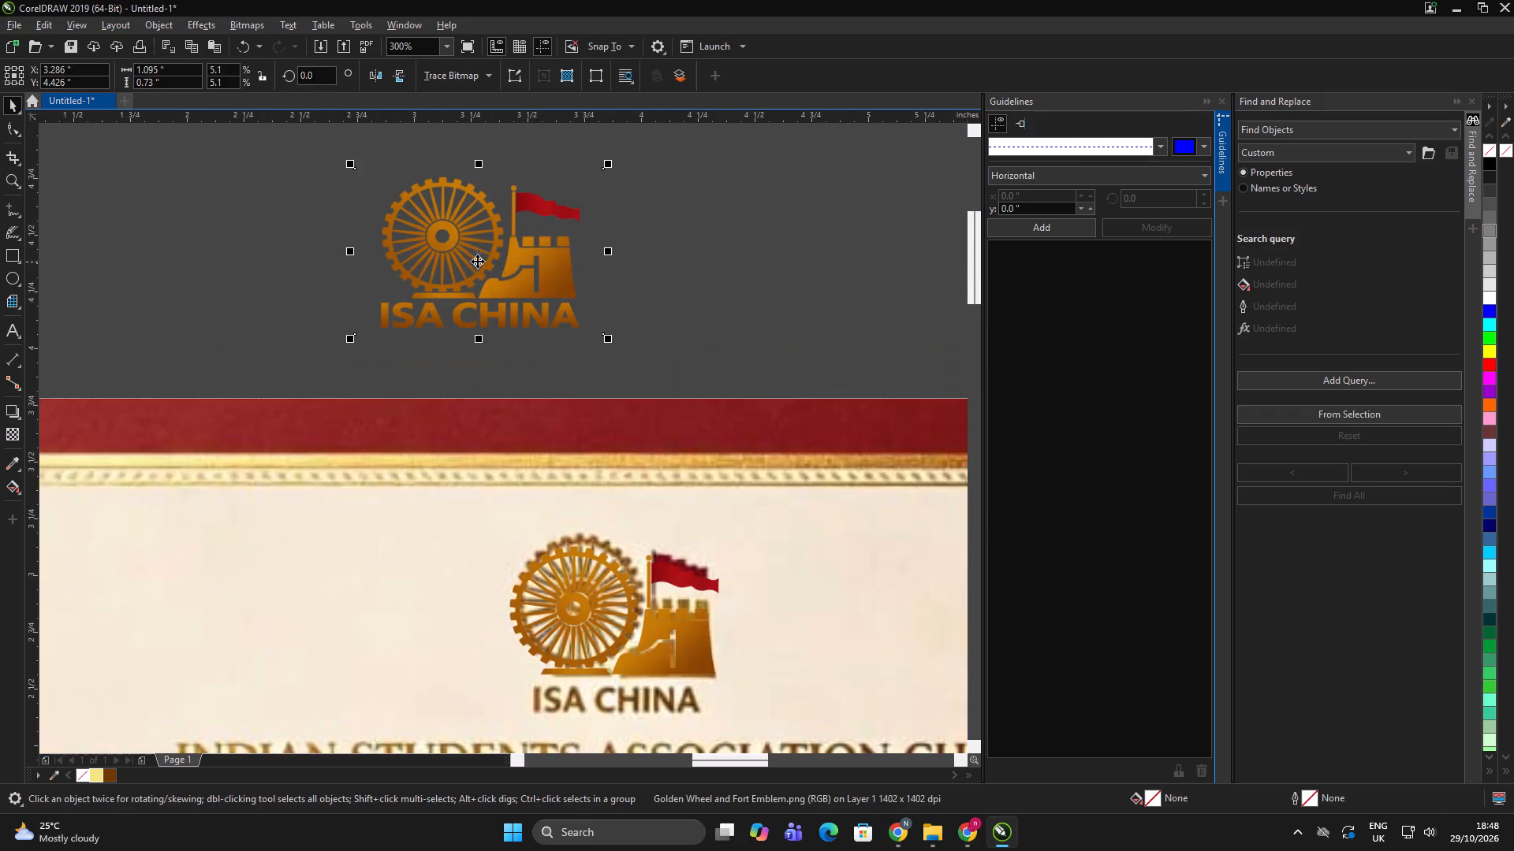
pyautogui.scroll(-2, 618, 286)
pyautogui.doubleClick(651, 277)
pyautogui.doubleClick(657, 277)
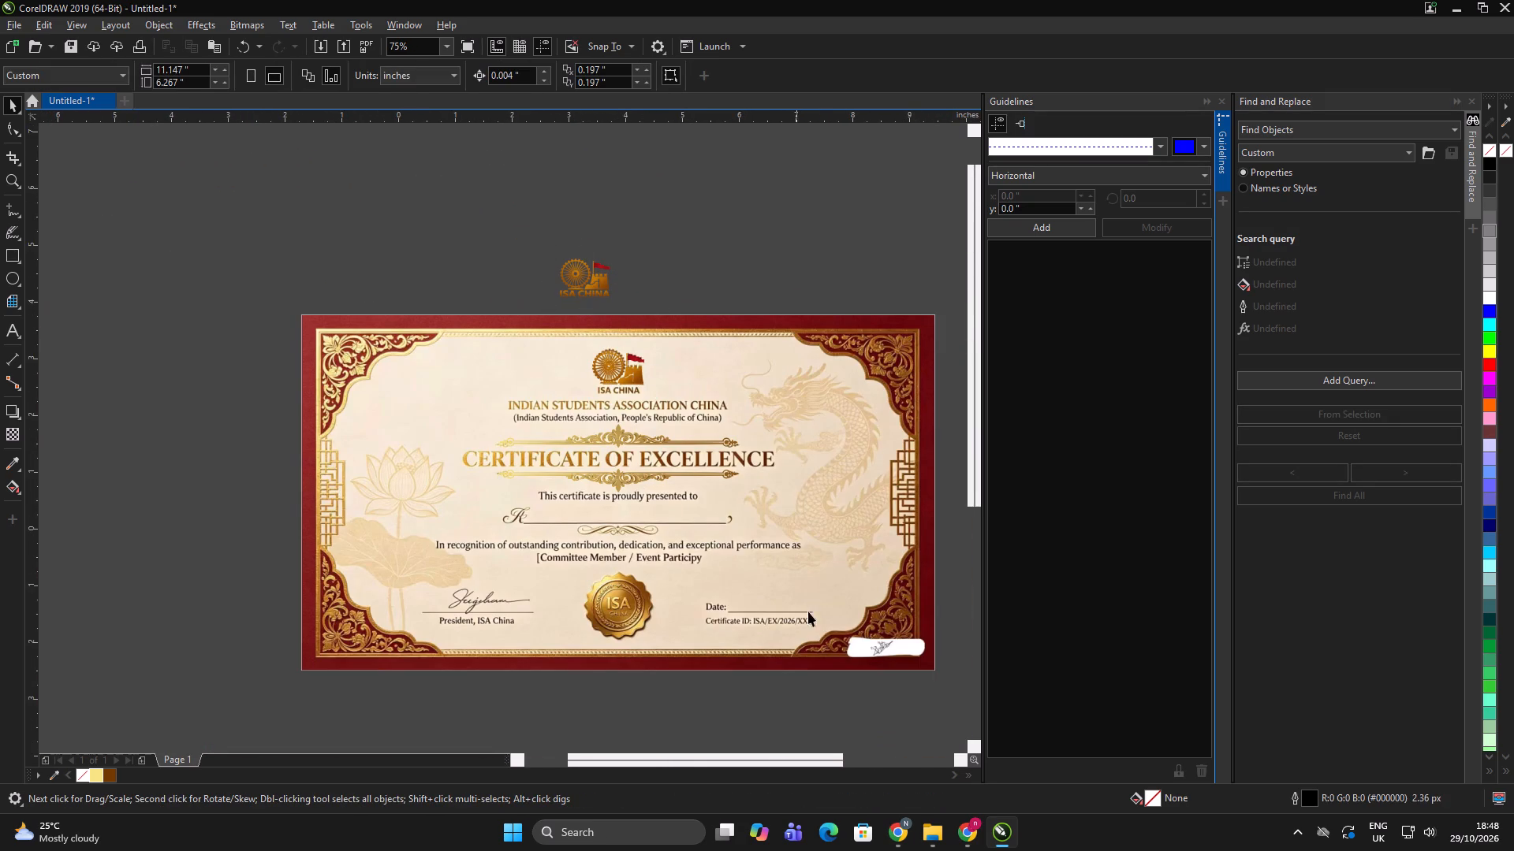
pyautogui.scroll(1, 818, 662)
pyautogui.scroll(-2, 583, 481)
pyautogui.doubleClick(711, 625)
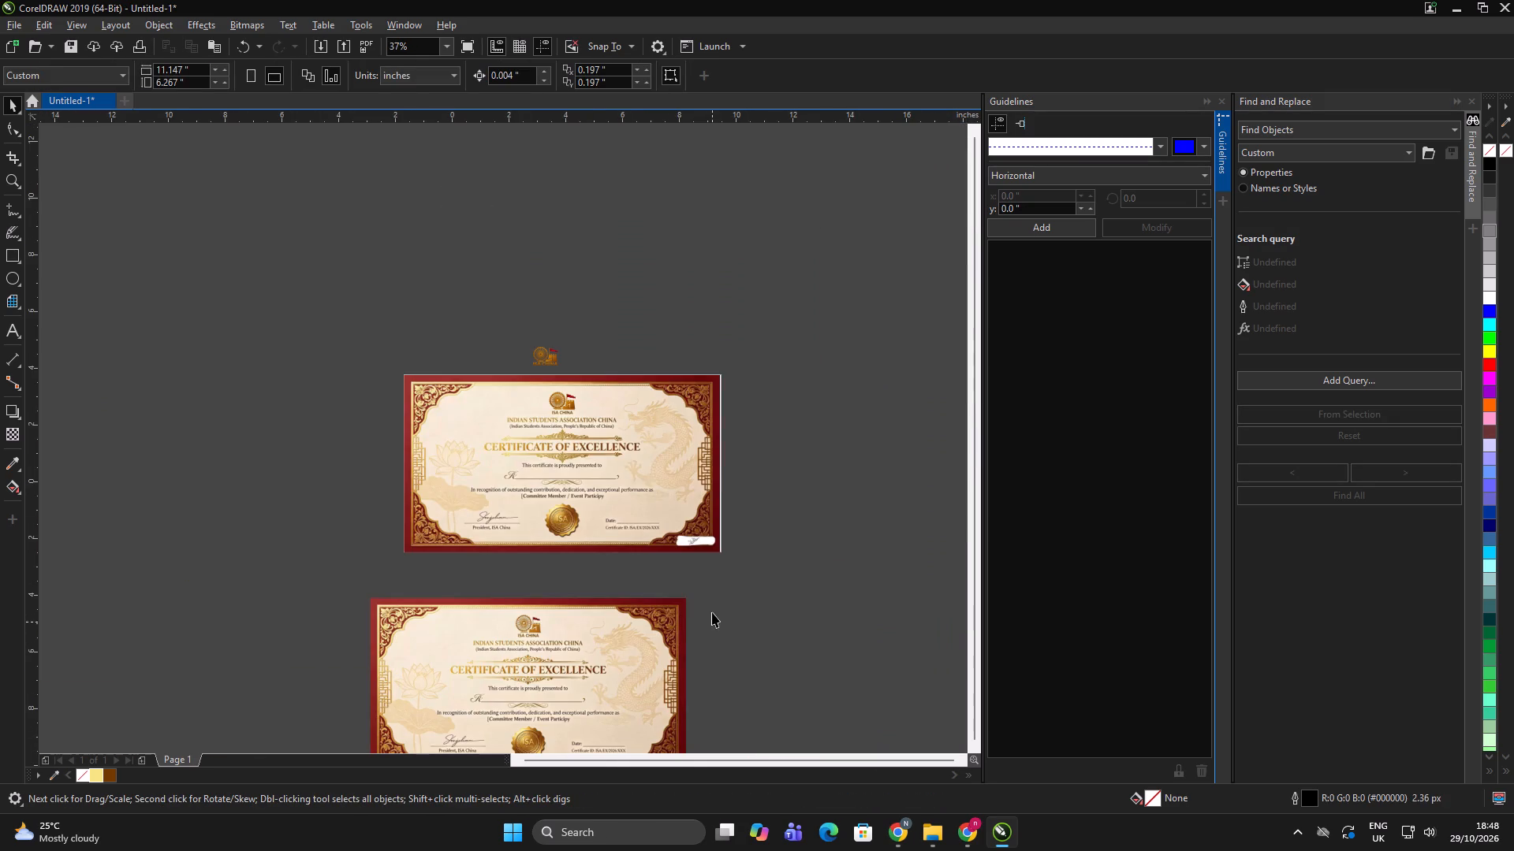
# Move the reference certificate image aside to check the blank background beneath it, and undo the move.
pyautogui.click(643, 459)
pyautogui.moveTo(692, 425); pyautogui.dragTo(393, 422)
pyautogui.scroll(3, 710, 438)
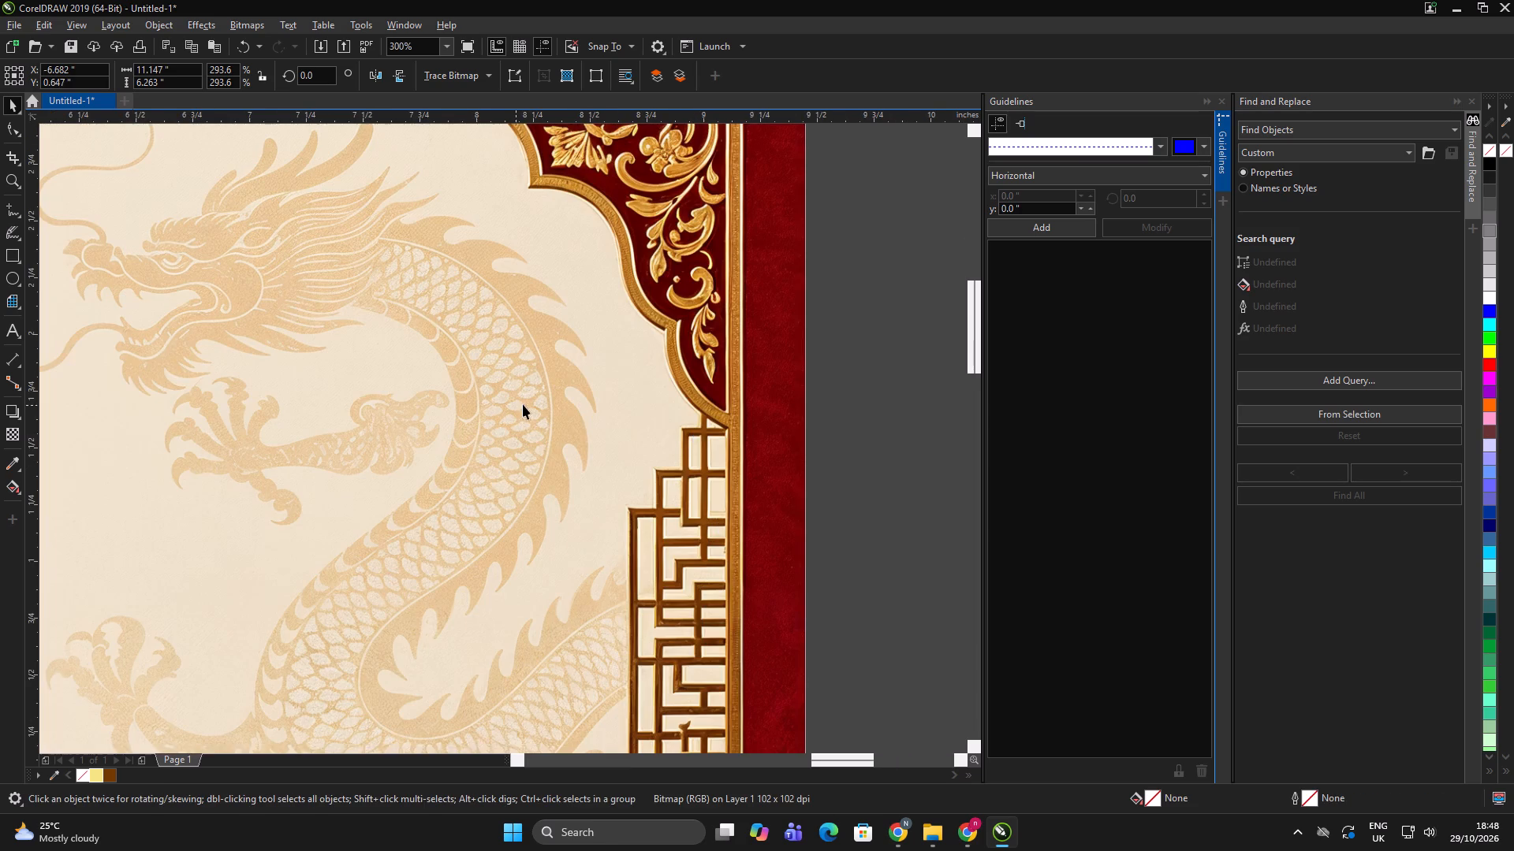
pyautogui.scroll(2, 524, 403)
pyautogui.scroll(-6, 591, 409)
pyautogui.scroll(-3, 780, 416)
pyautogui.hotkey('ctrl', 'z')
pyautogui.click(850, 423)
pyautogui.click(856, 423)
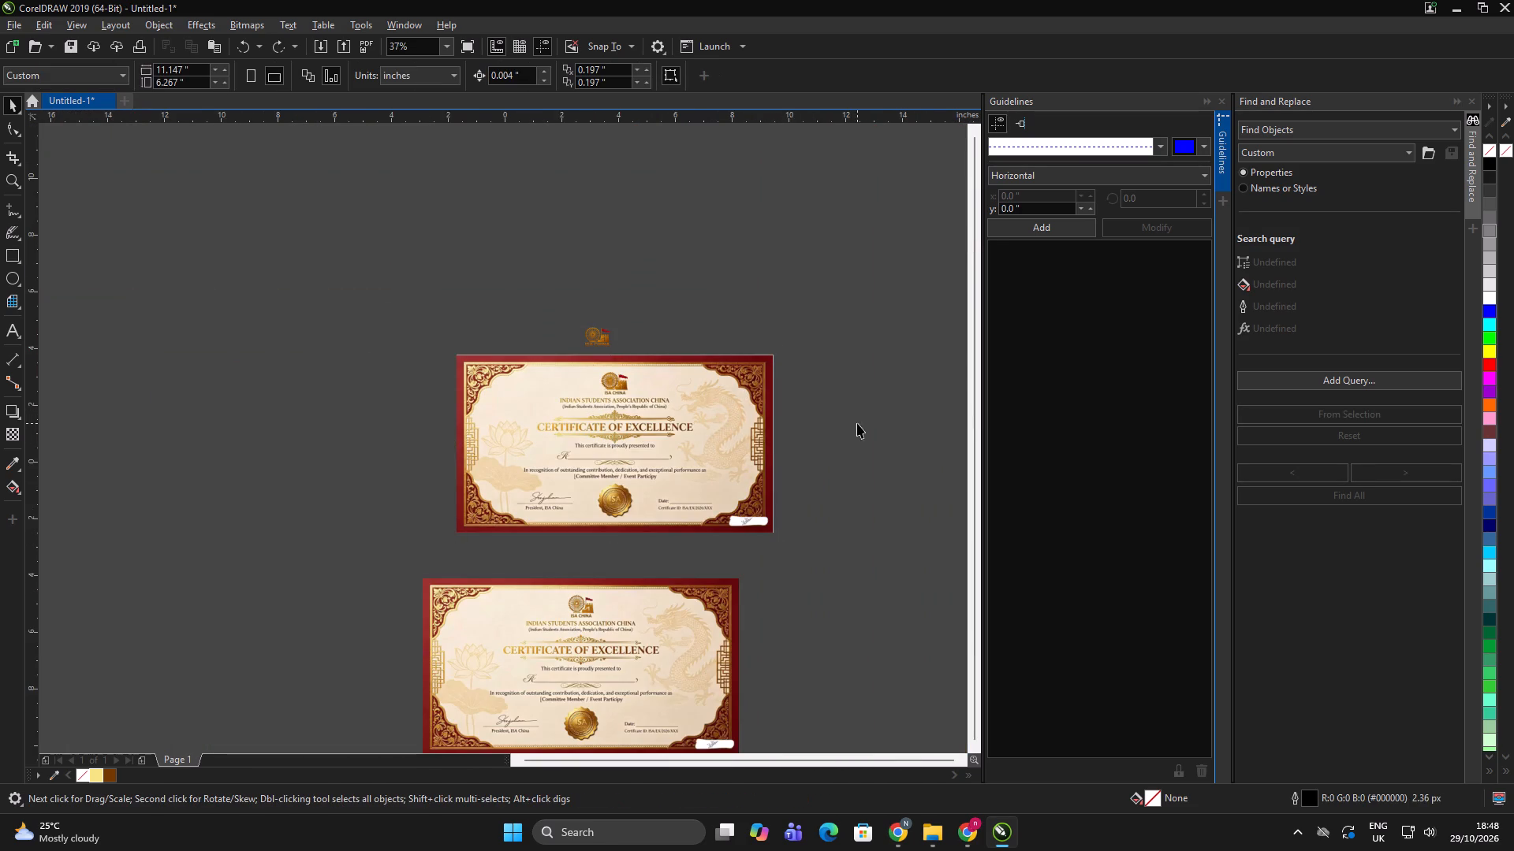
pyautogui.click(862, 422)
# Move the second certificate below the page further down to widen the gap between the two certificates.
pyautogui.scroll(1, 679, 430)
pyautogui.scroll(1, 528, 407)
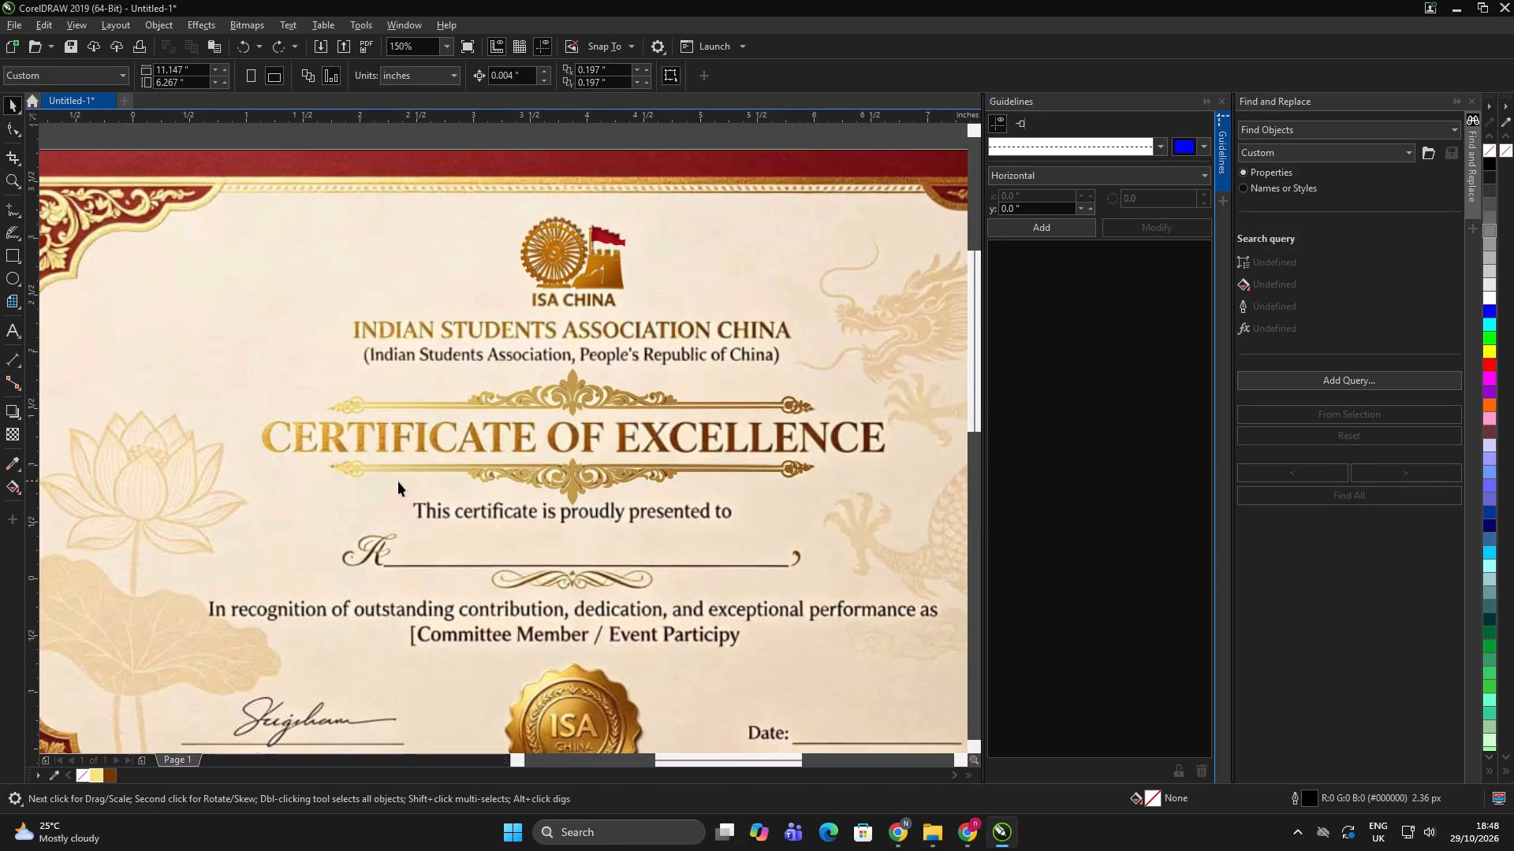
pyautogui.scroll(-2, 452, 425)
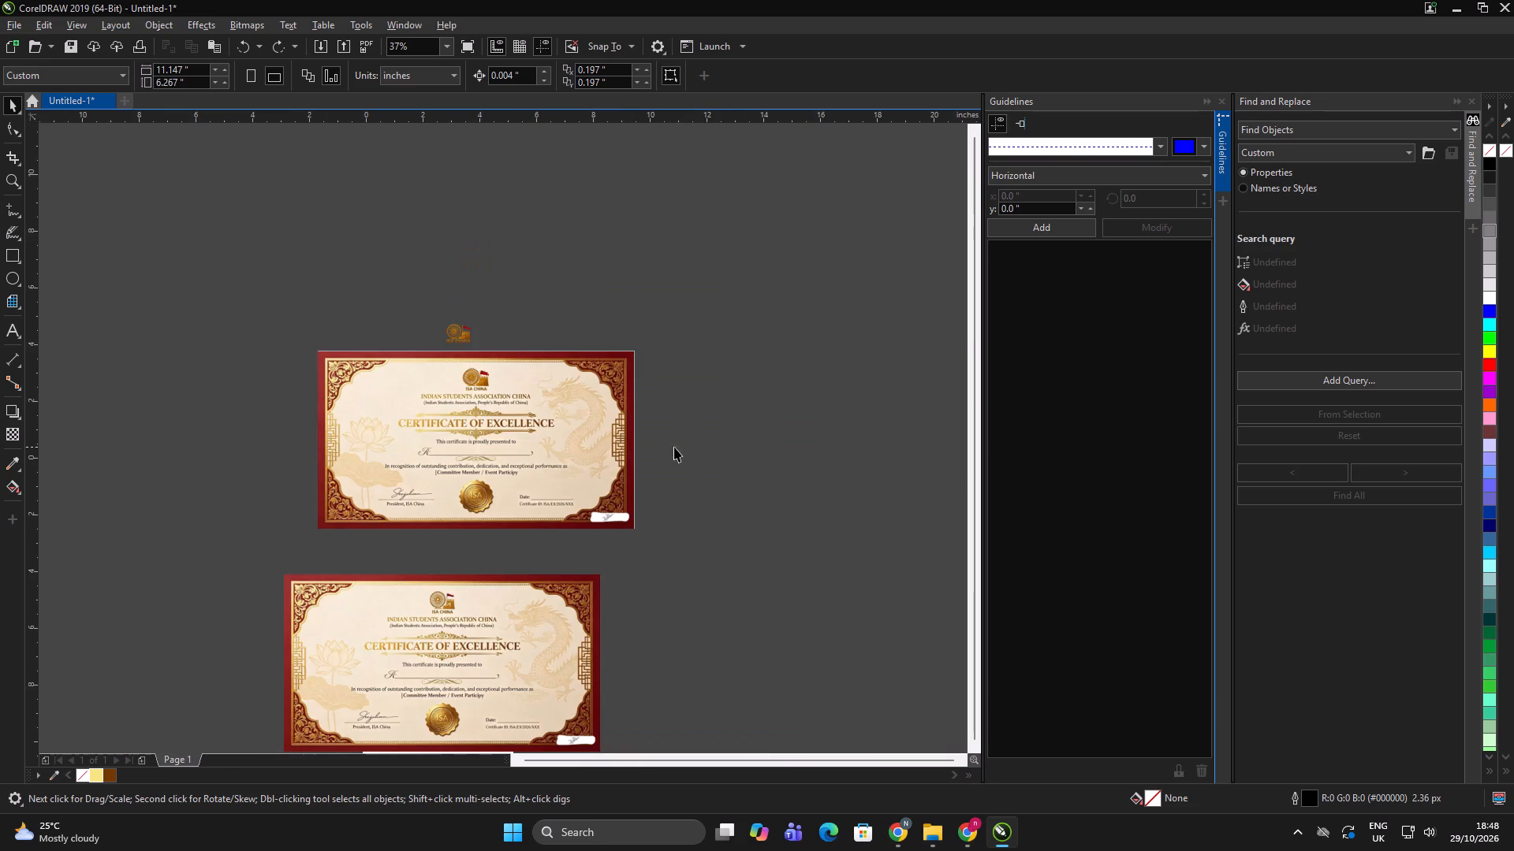
pyautogui.doubleClick(737, 434)
pyautogui.click(449, 704)
pyautogui.moveTo(522, 649); pyautogui.dragTo(509, 705)
pyautogui.click(613, 660)
pyautogui.doubleClick(620, 658)
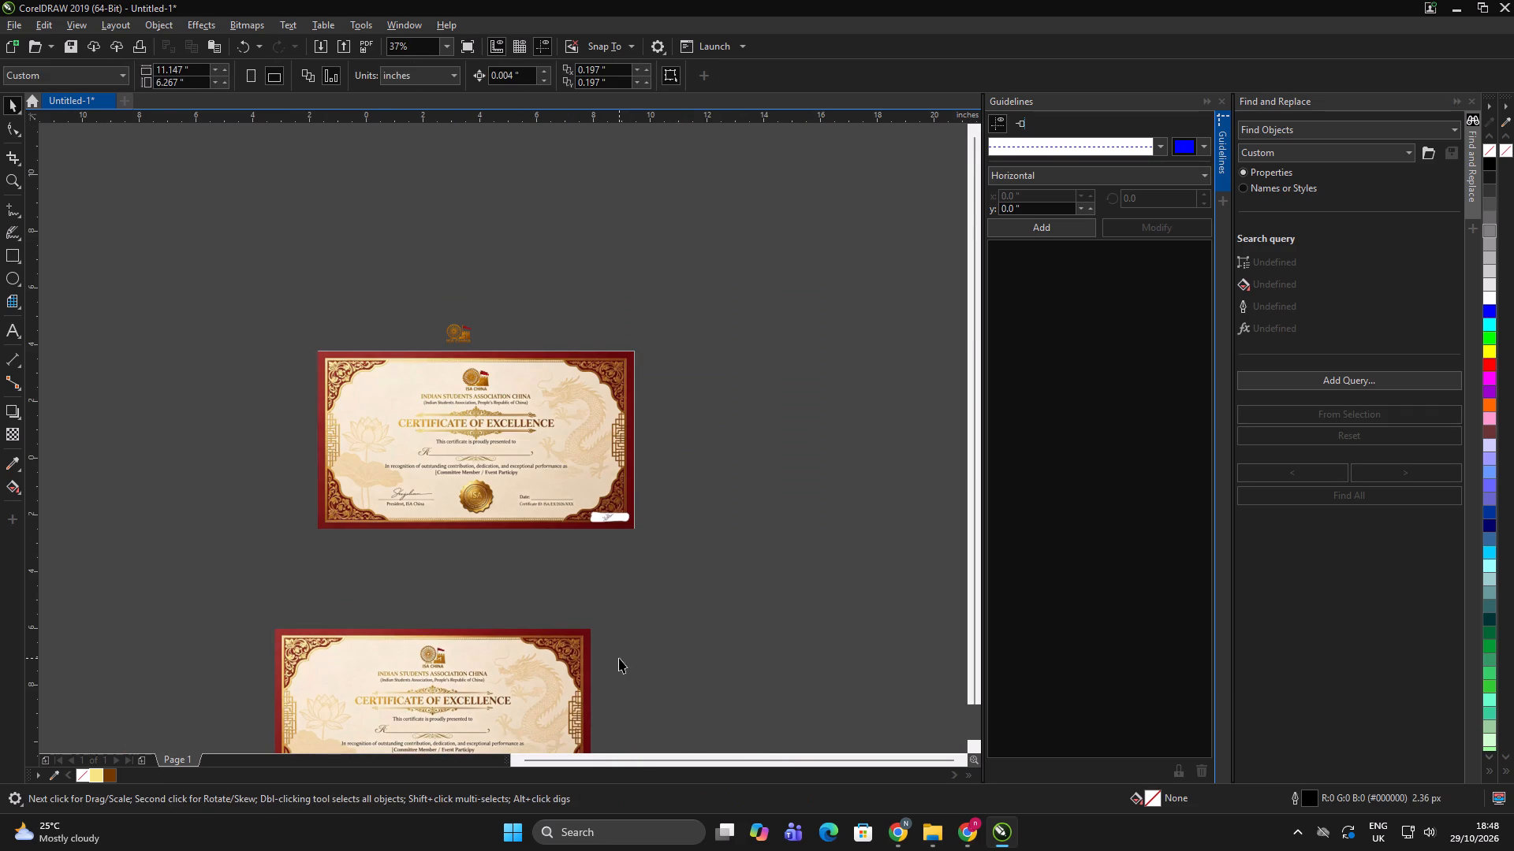
# Add an artistic text line reading "certificate of excllence" in the gap between the two certificates.
pyautogui.press('F8')
pyautogui.scroll(1, 399, 573)
pyautogui.click(403, 573)
pyautogui.write('cer')
pyautogui.write('tificate of w')
pyautogui.press('BackSpace')
pyautogui.write('ex')
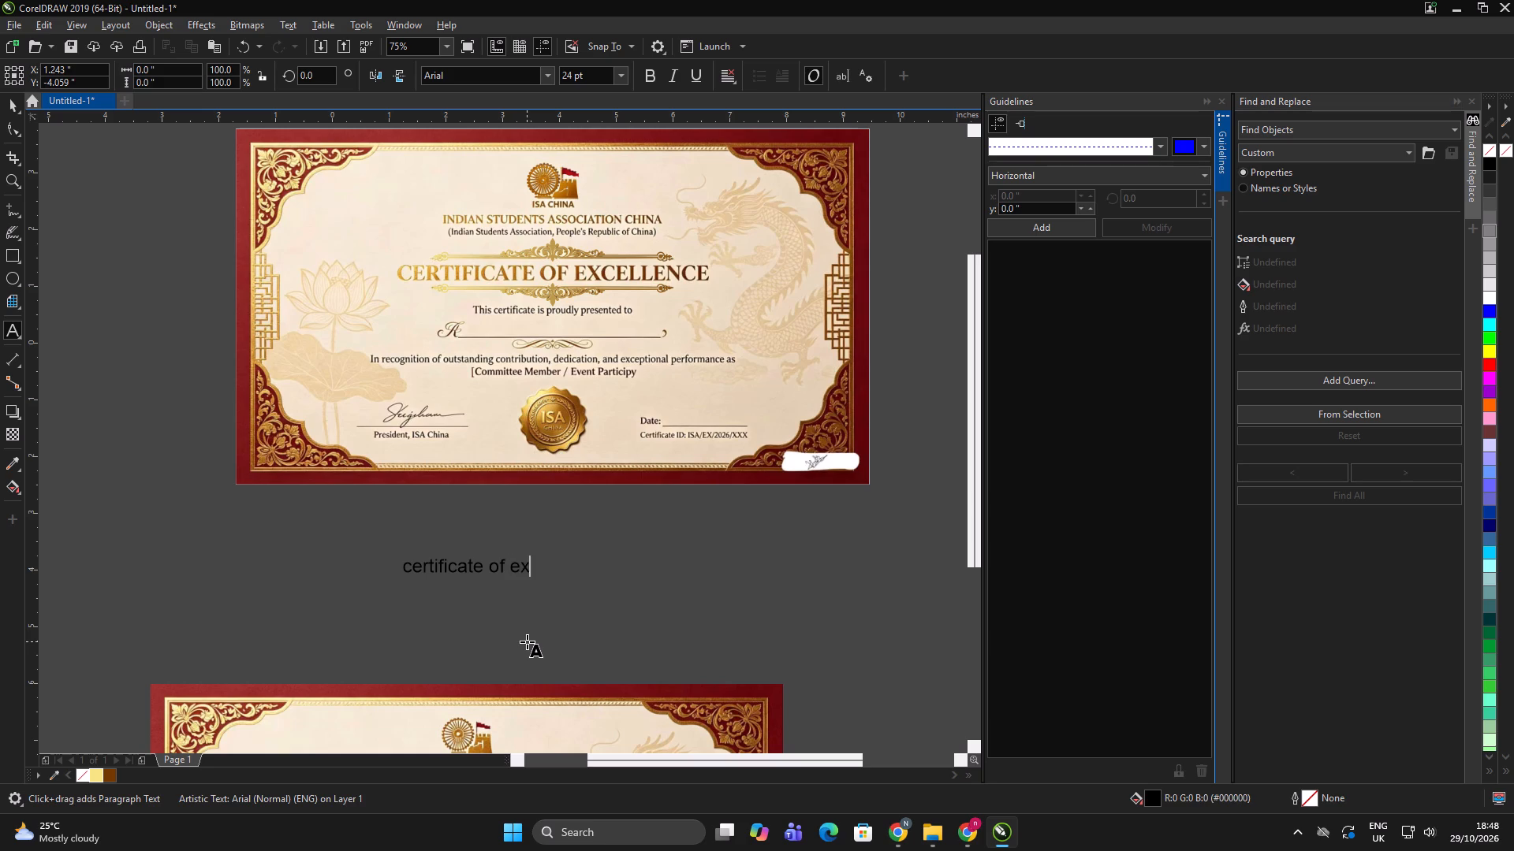
pyautogui.press('c')
pyautogui.write('llec')
pyautogui.press('BackSpace')
pyautogui.write('nce')
pyautogui.hotkey('ctrl', 'a')
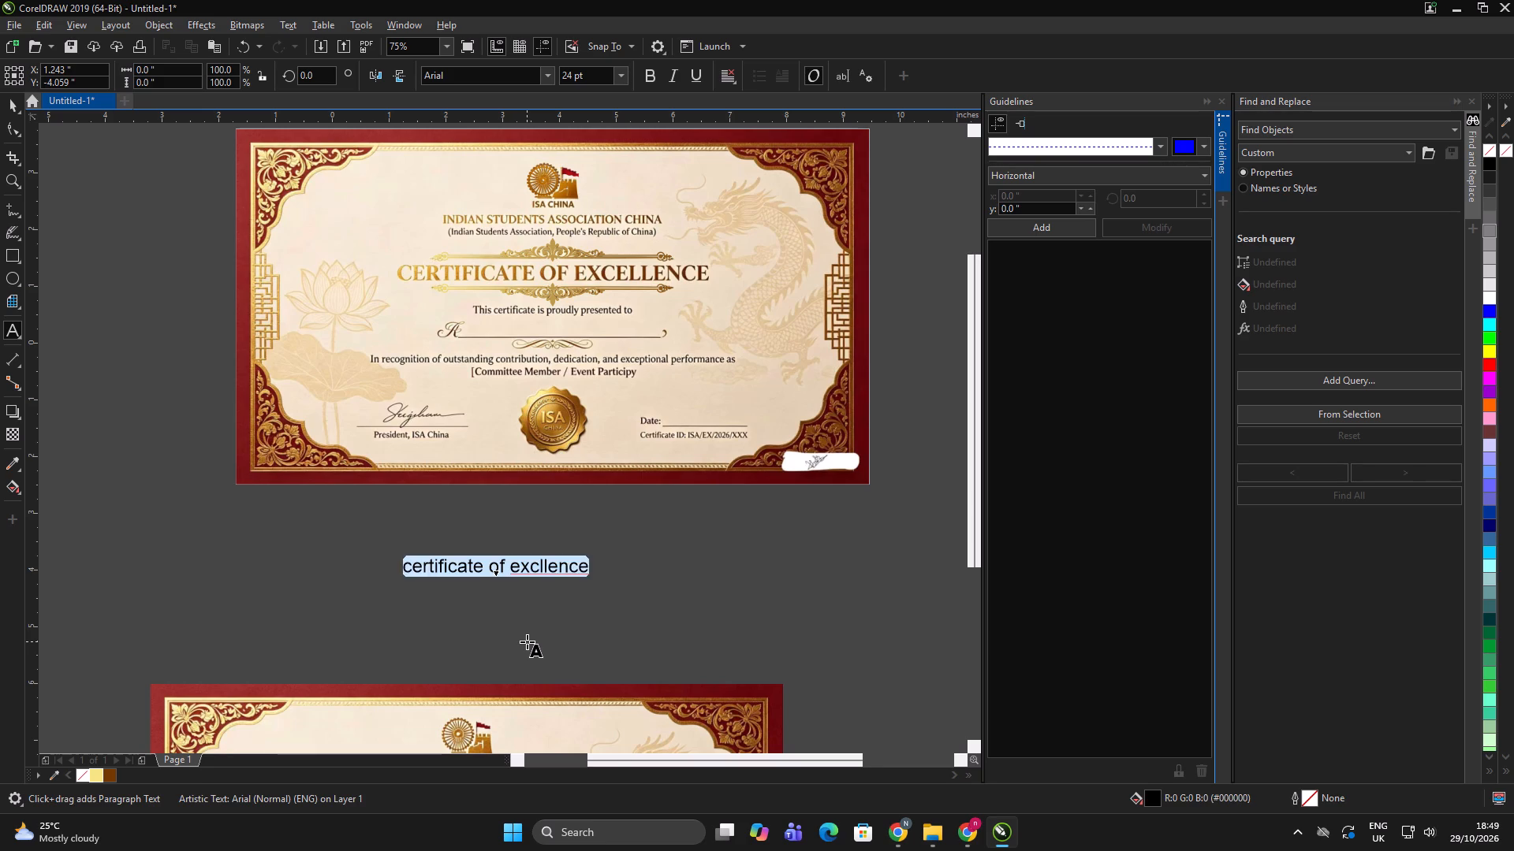
# Correct the misspelled last word of the new title text to "excellence".
pyautogui.hotkey('shift', 'F4')
pyautogui.press('F3')
pyautogui.press('Down')
pyautogui.press('Down')
pyautogui.scroll(1, 522, 695)
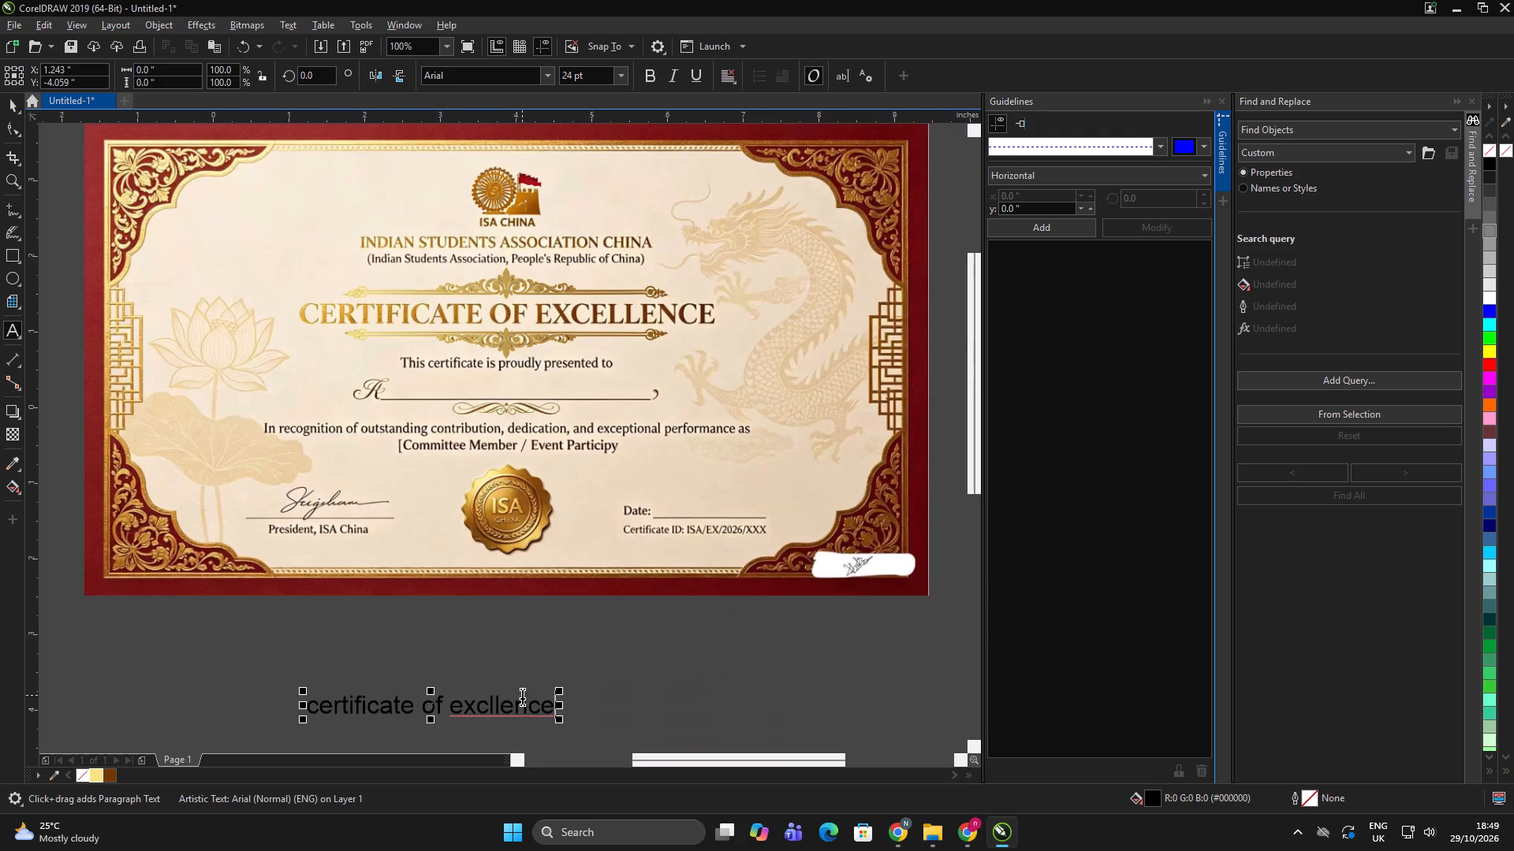
pyautogui.click(519, 703)
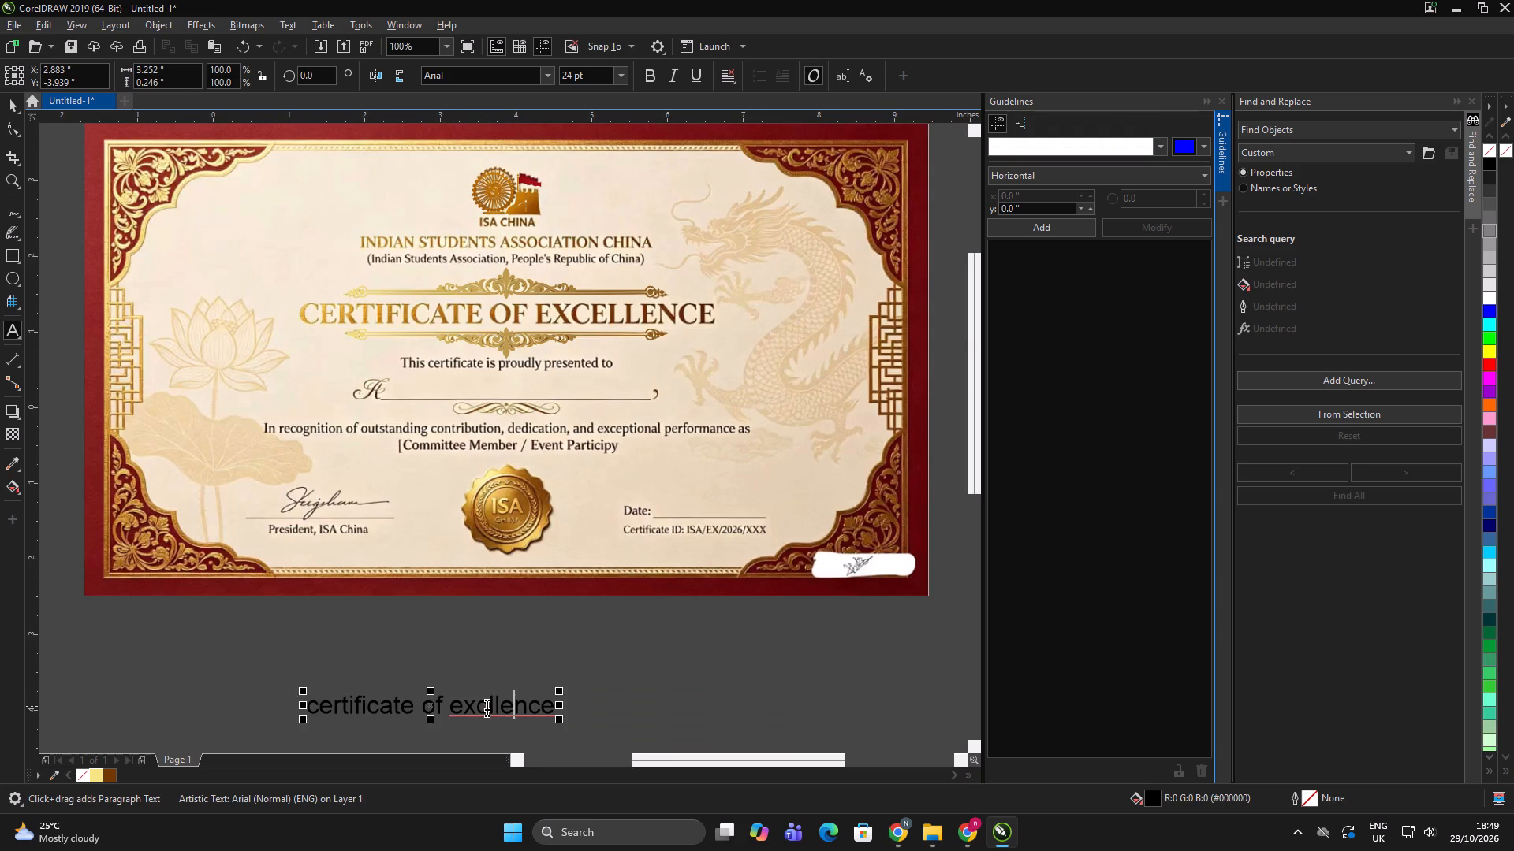
pyautogui.click(487, 706)
pyautogui.press('e')
pyautogui.click(528, 705)
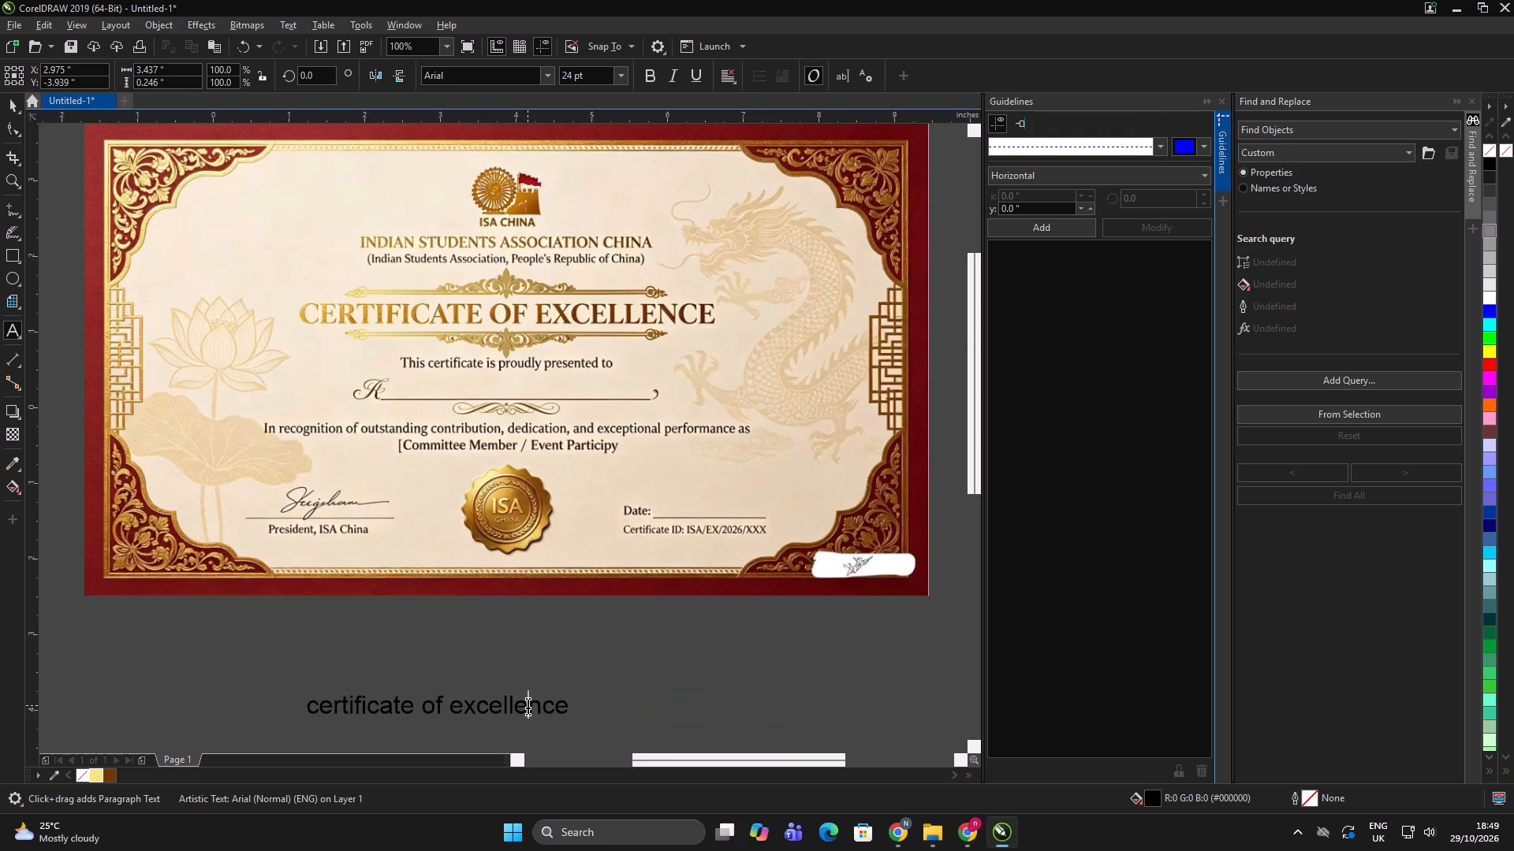
# Change the whole title text to UPPERCASE.
pyautogui.hotkey('ctrl', 'a')
pyautogui.hotkey('shift', 'F3')
pyautogui.click(730, 399)
pyautogui.click(729, 452)
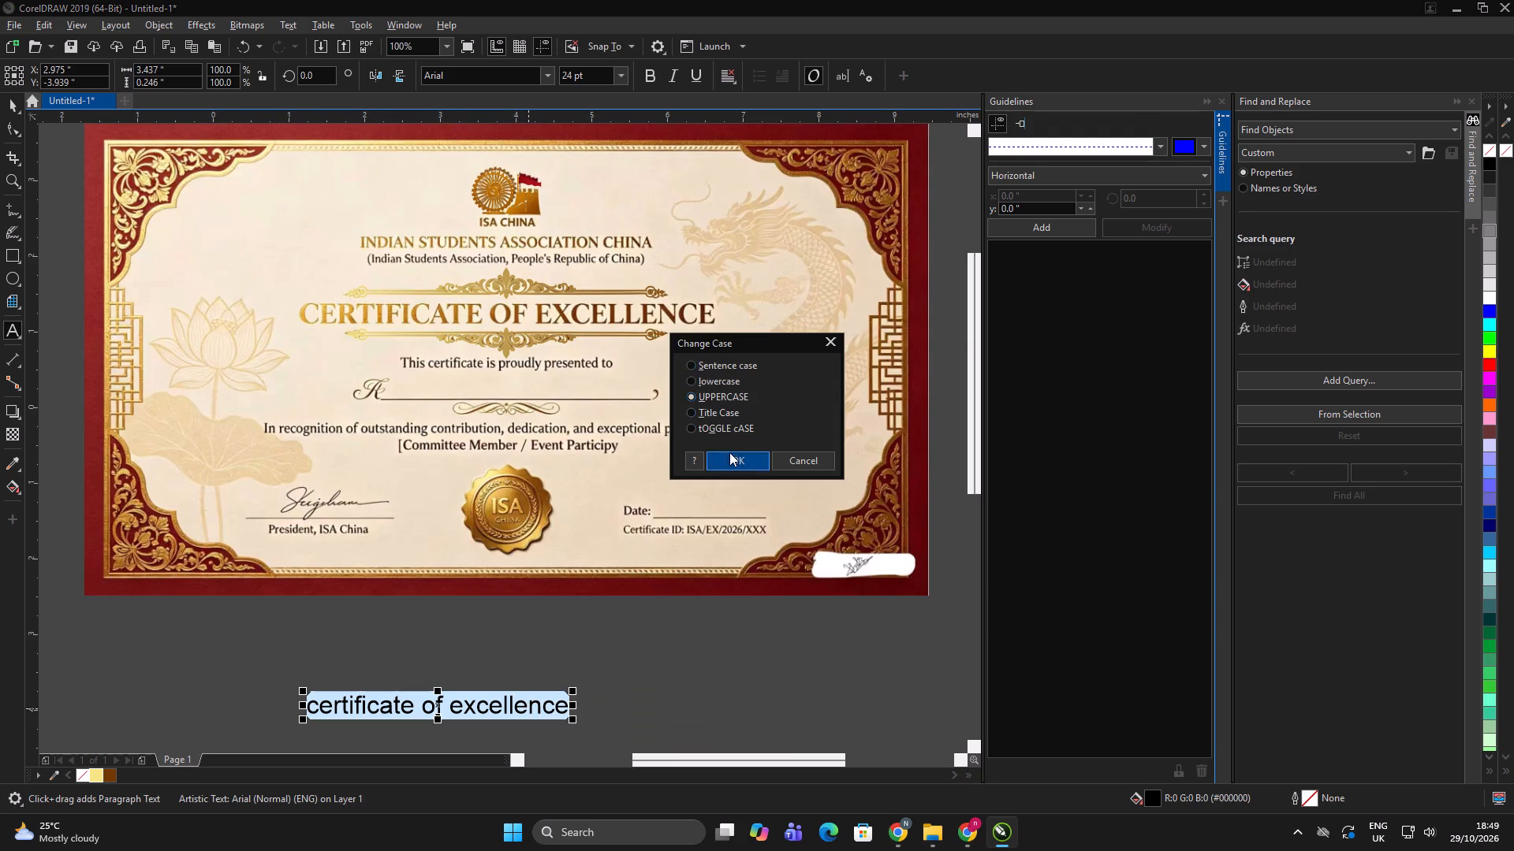
# Set the title text's font to Times New Roman and make it bold.
pyautogui.click(494, 69)
pyautogui.hotkey('ctrl', 'a')
pyautogui.write('time')
pyautogui.press('Return')
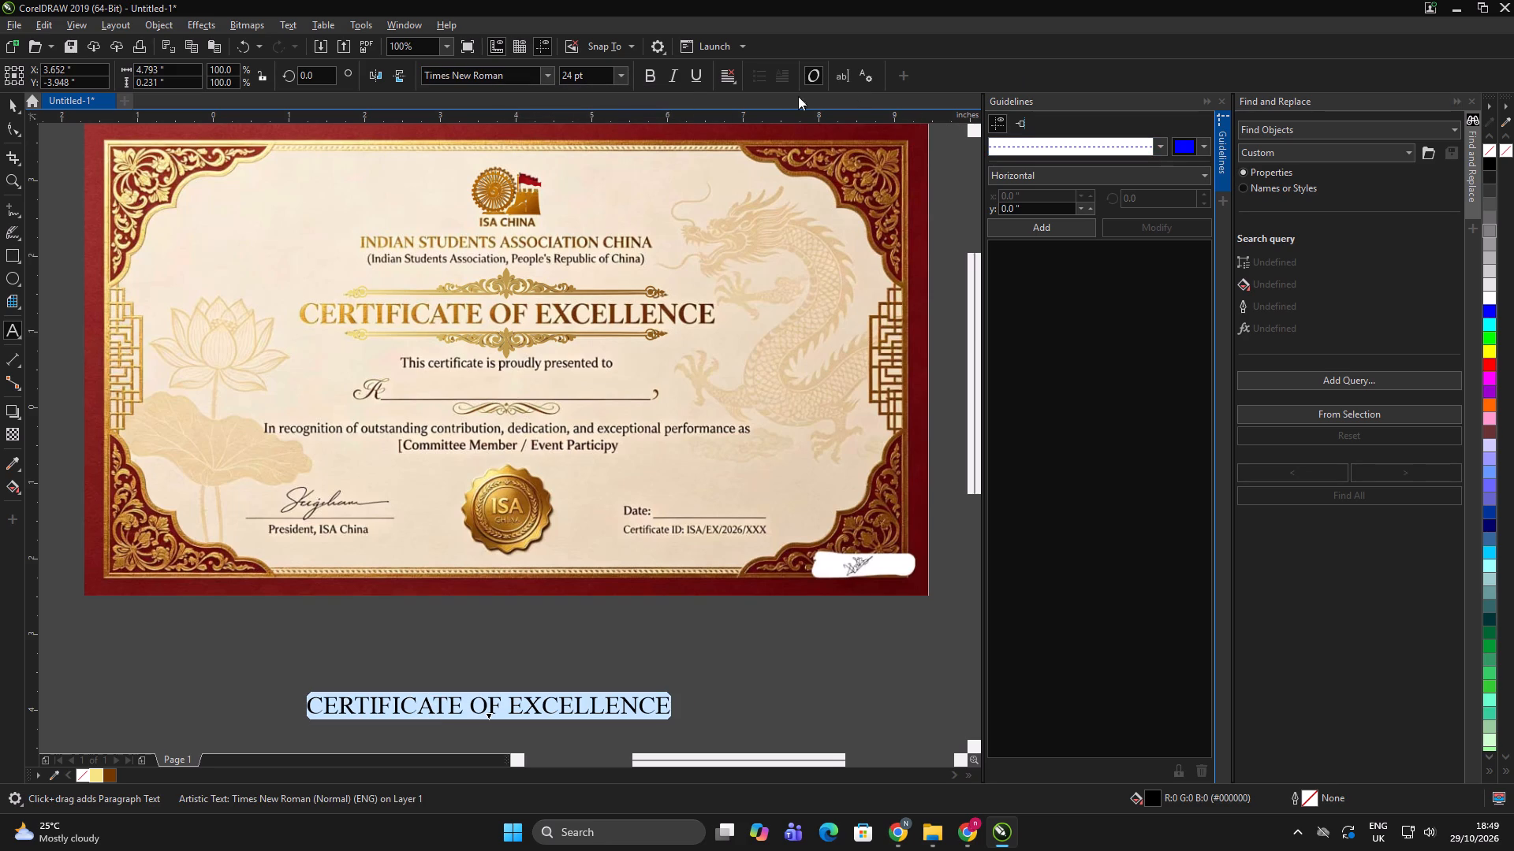
pyautogui.click(648, 77)
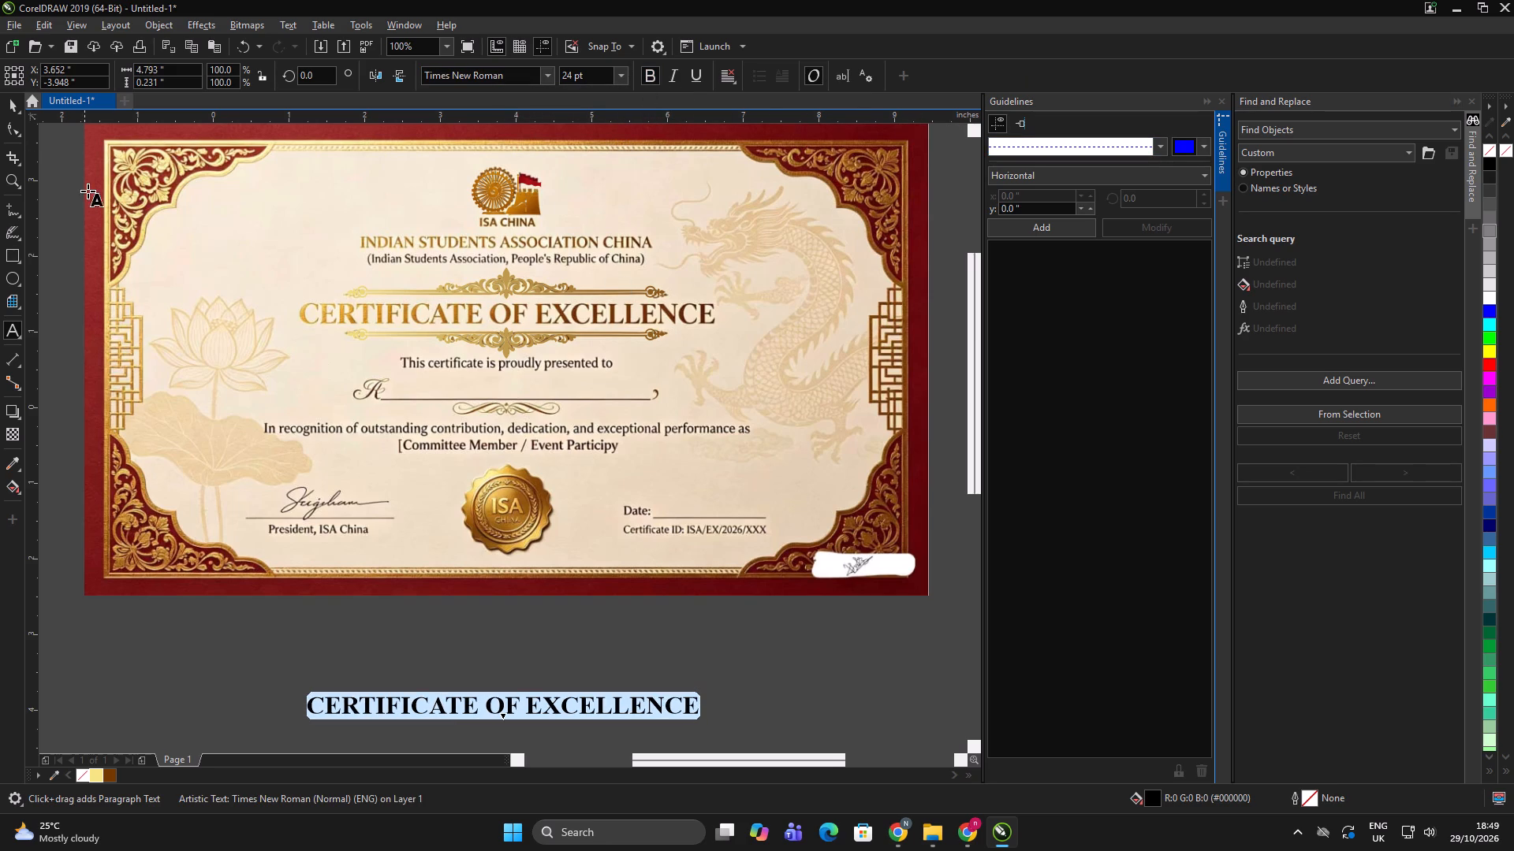
# Move the title text onto the reference certificate's title, aligning its first letter with the original C.
pyautogui.click(7, 104)
pyautogui.moveTo(352, 710); pyautogui.dragTo(424, 321)
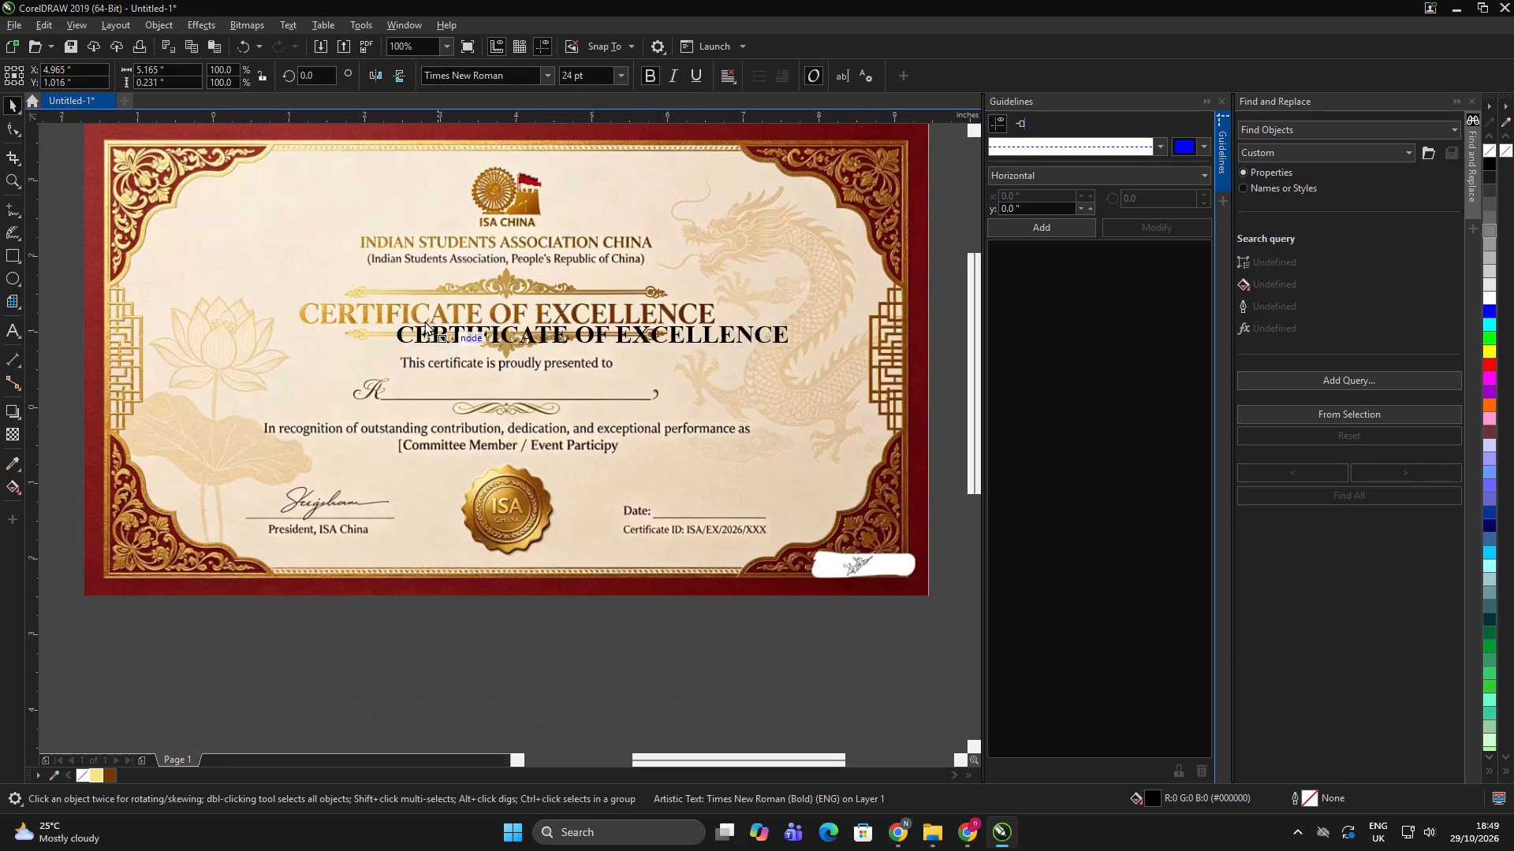
pyautogui.moveTo(424, 321); pyautogui.dragTo(359, 315)
pyautogui.scroll(5, 318, 306)
pyautogui.moveTo(331, 303); pyautogui.dragTo(222, 307)
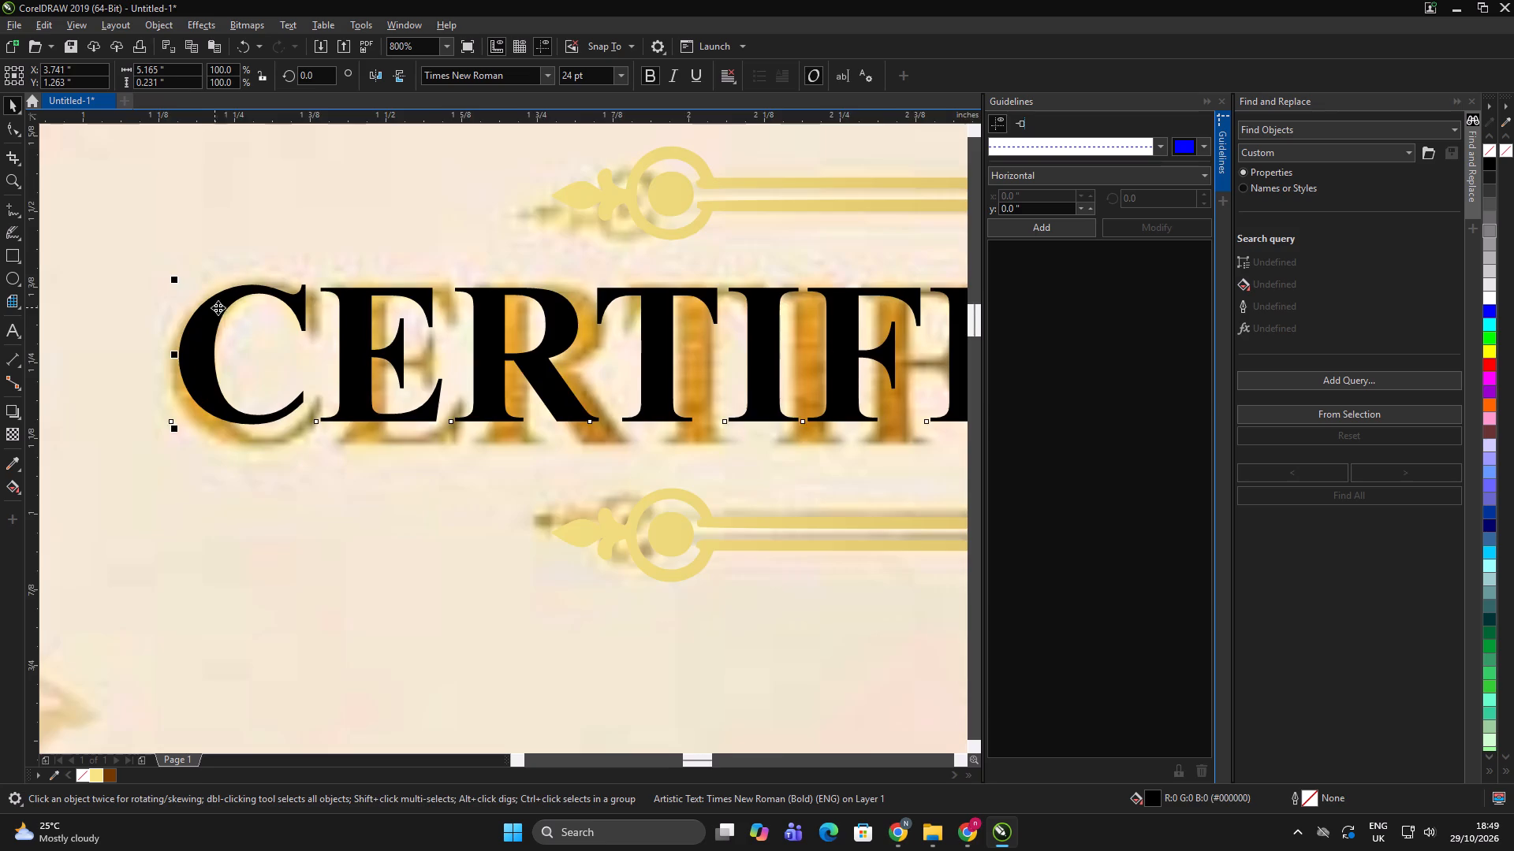
# Scale the title text to about 5.5 inches wide (about 25.6 pt) and nudge it over the original title.
pyautogui.scroll(-2, 195, 328)
pyautogui.scroll(-2, 438, 323)
pyautogui.scroll(2, 457, 325)
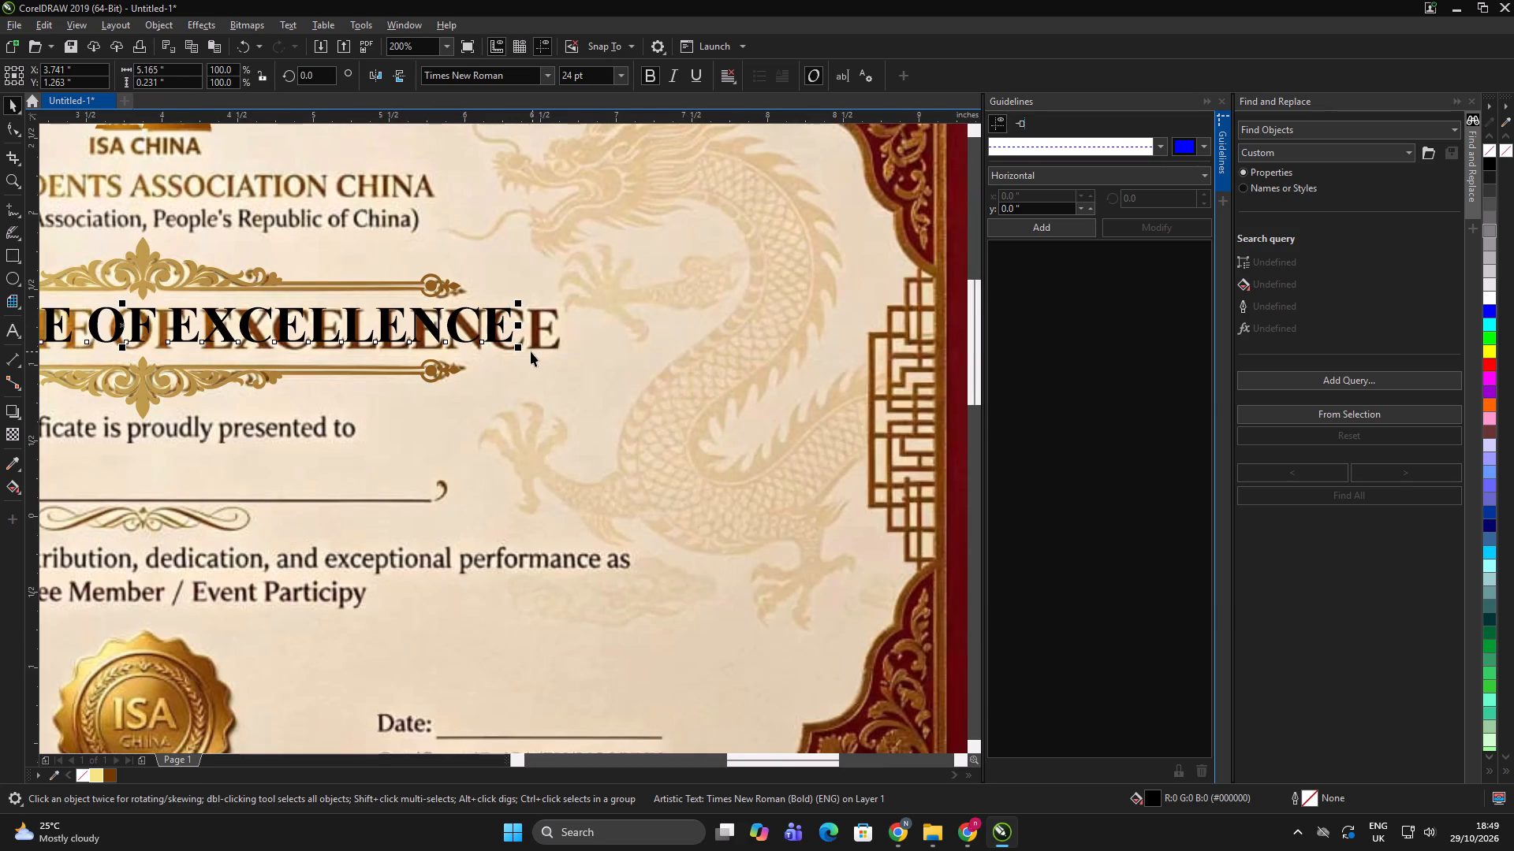
pyautogui.moveTo(518, 353); pyautogui.dragTo(568, 370)
pyautogui.scroll(2, 529, 331)
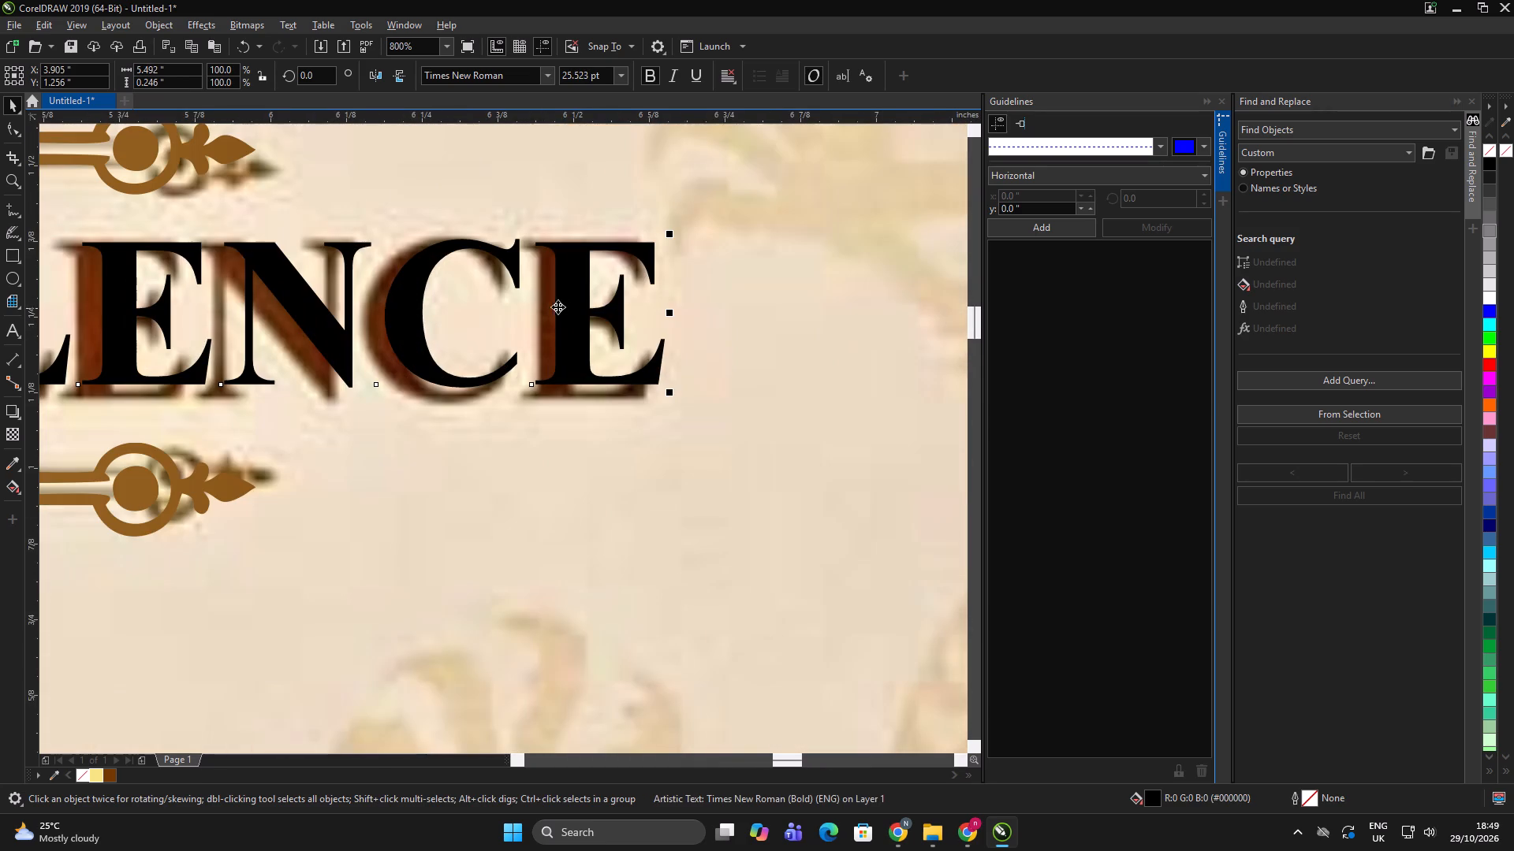
pyautogui.moveTo(569, 301); pyautogui.dragTo(558, 303)
pyautogui.scroll(-3, 664, 336)
pyautogui.scroll(-2, 768, 325)
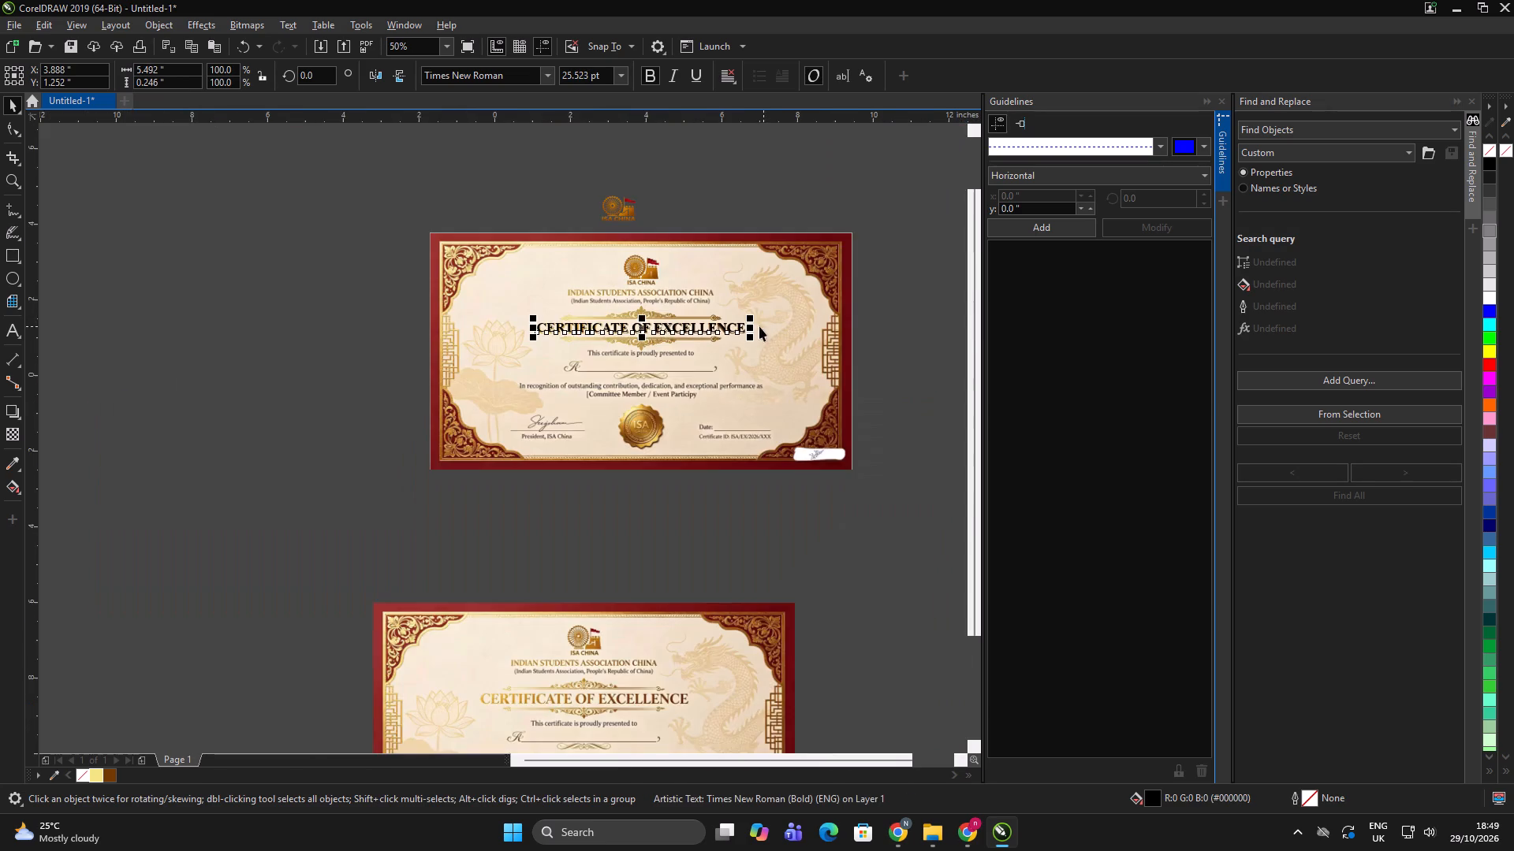
pyautogui.scroll(4, 565, 327)
pyautogui.click(349, 412)
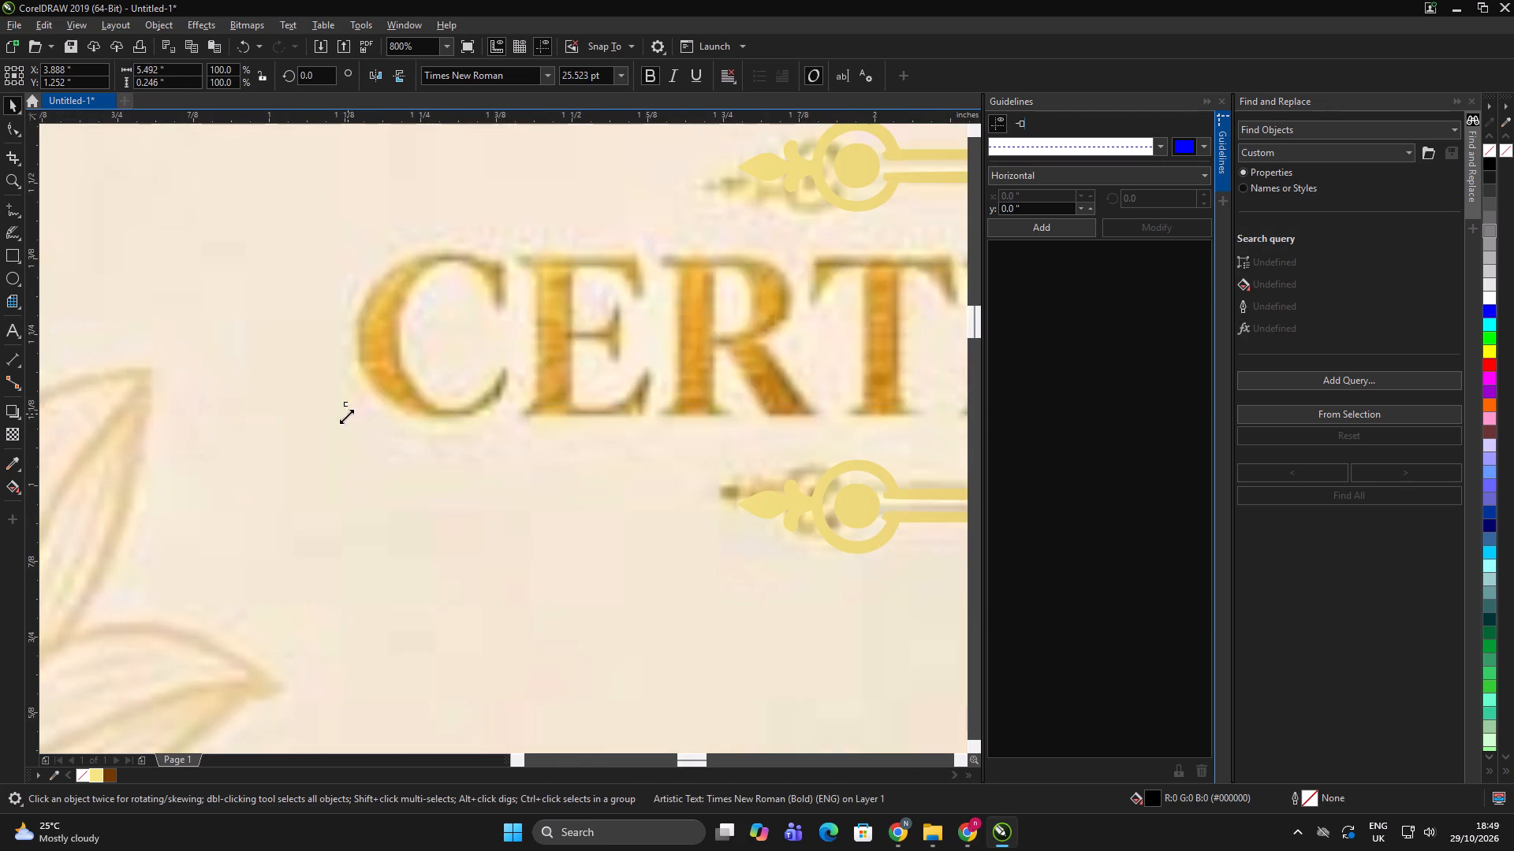
pyautogui.scroll(-3, 275, 421)
pyautogui.scroll(1, 694, 322)
pyautogui.scroll(-2, 375, 373)
pyautogui.scroll(1, 499, 405)
pyautogui.scroll(2, 394, 332)
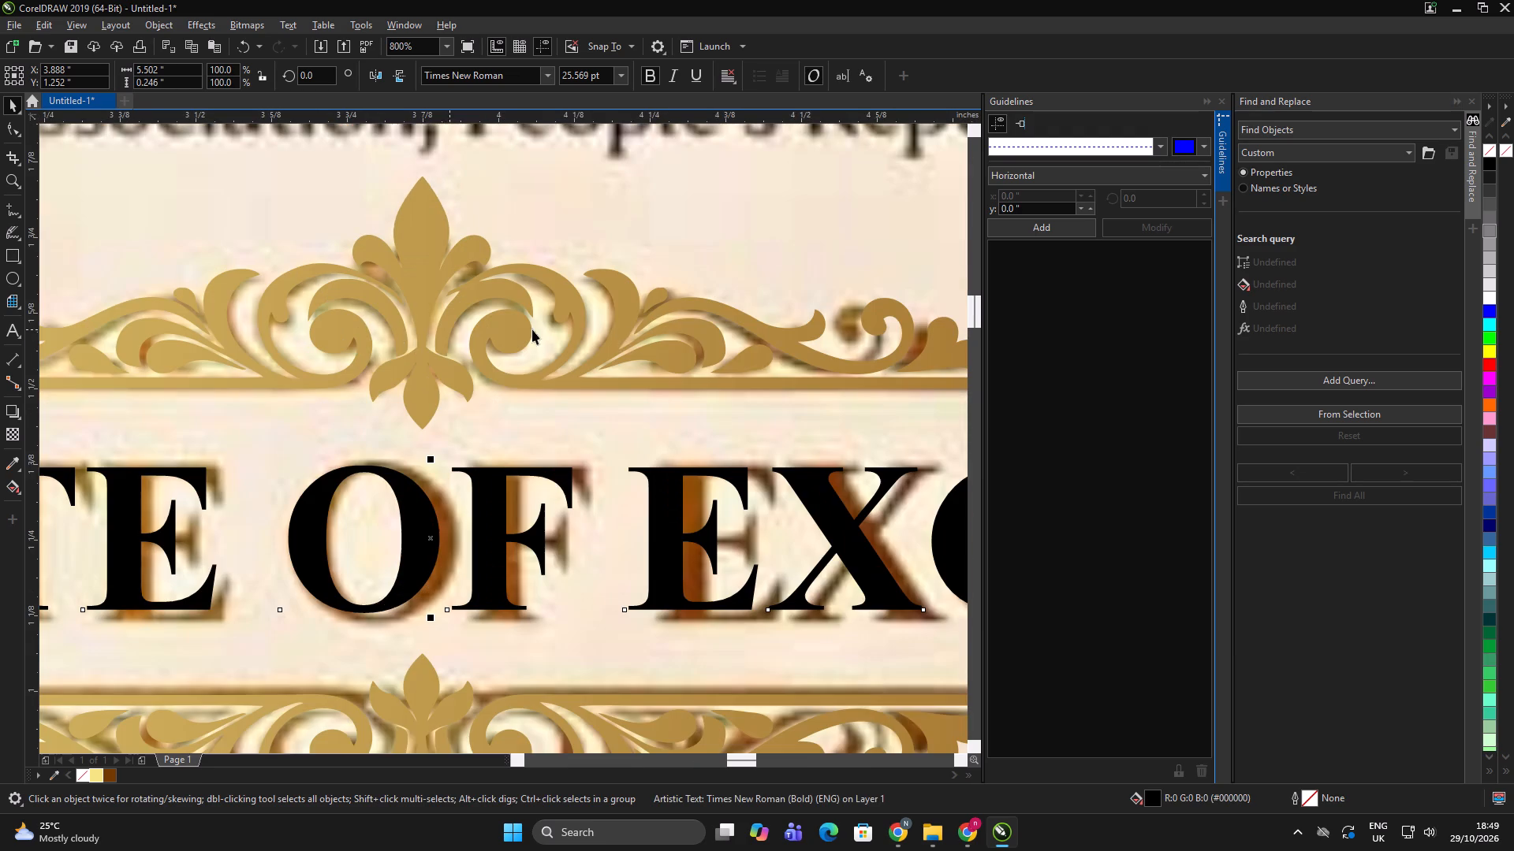
# Copy only the fill property from the gold ornament above the title onto the title text.
pyautogui.click(45, 27)
pyautogui.click(87, 134)
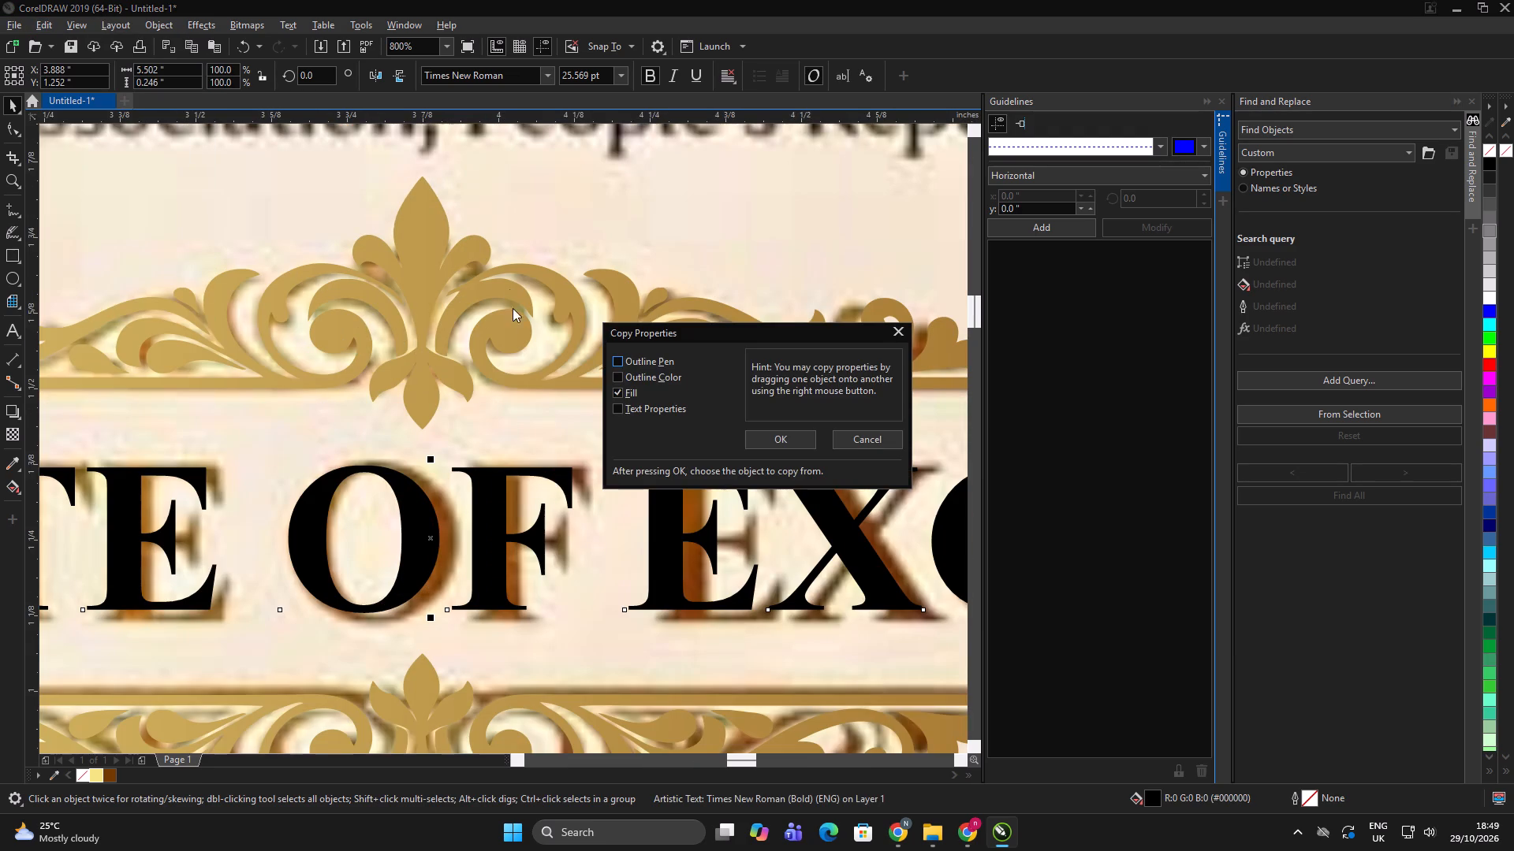
pyautogui.click(771, 440)
pyautogui.click(497, 330)
pyautogui.scroll(-6, 617, 341)
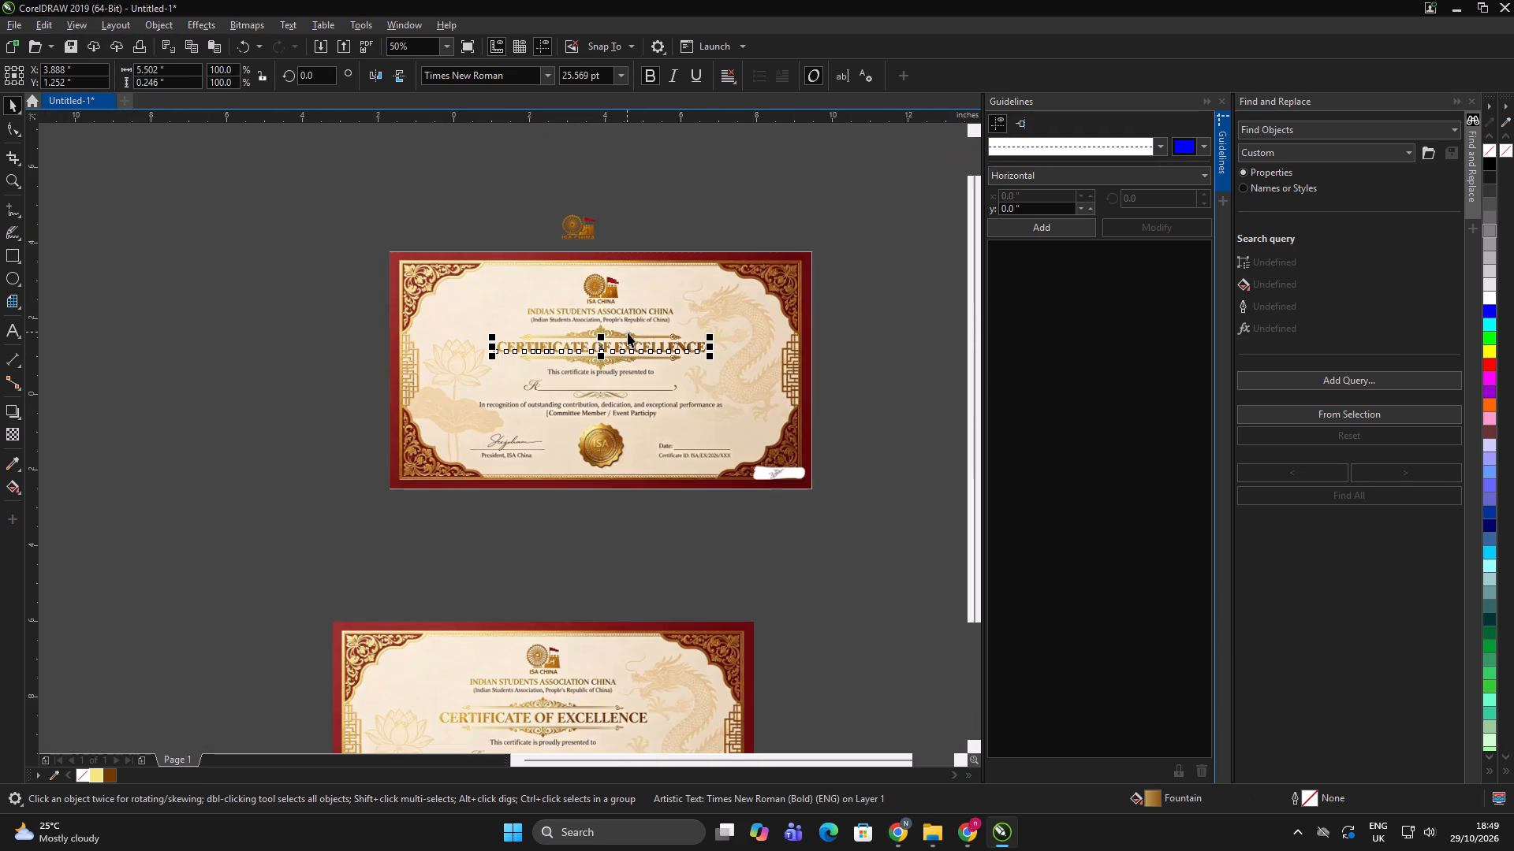
# Move the reference certificate image aside to check the gold title on the blank background, and undo the moves.
pyautogui.click(762, 349)
pyautogui.moveTo(773, 323); pyautogui.dragTo(211, 288)
pyautogui.scroll(2, 584, 333)
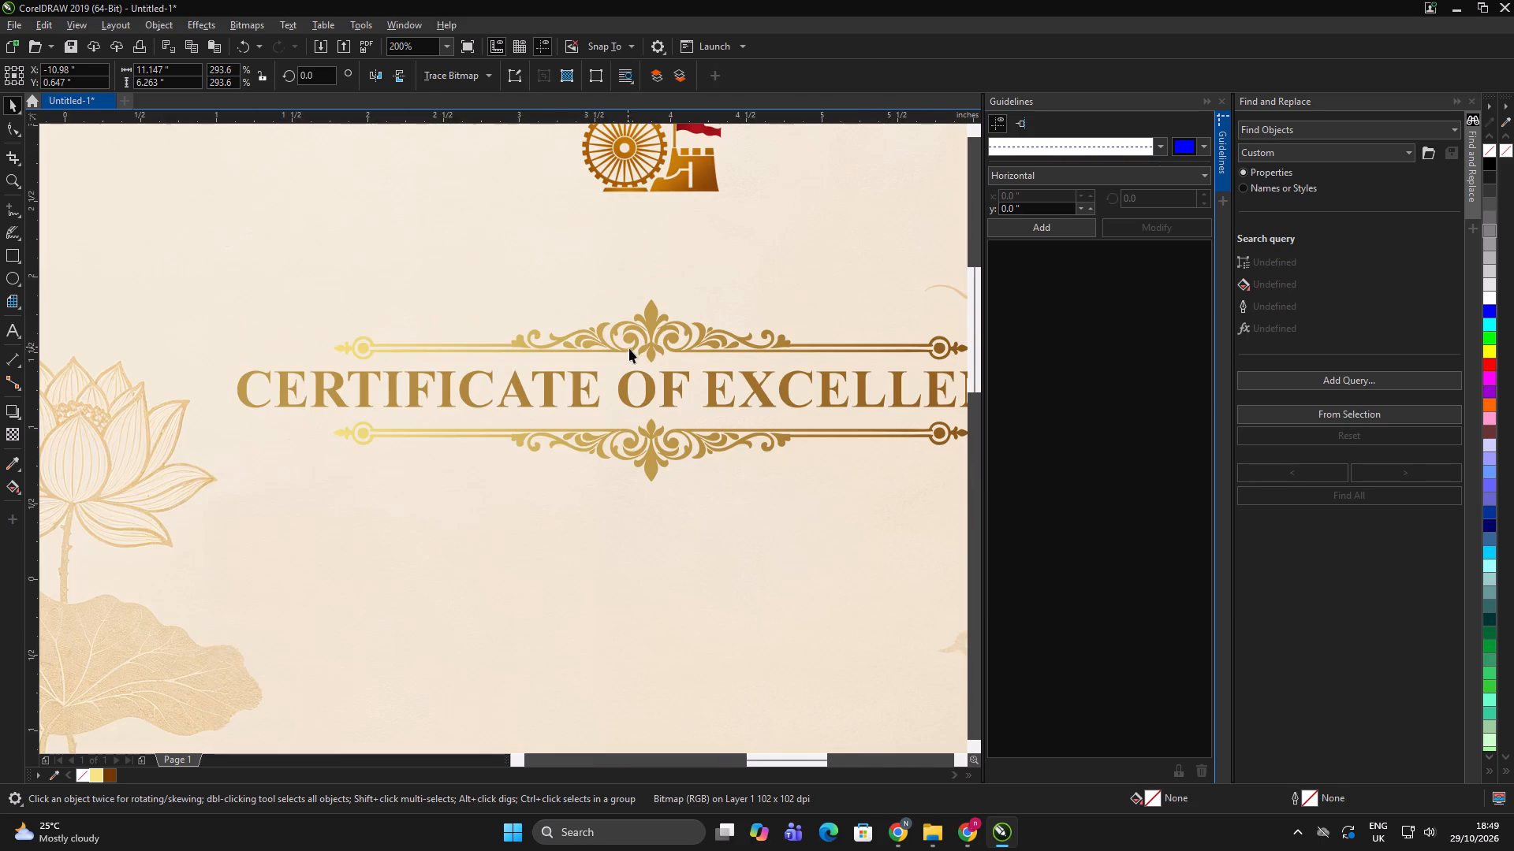
pyautogui.scroll(-2, 550, 351)
pyautogui.hotkey('ctrl', 'z')
pyautogui.scroll(1, 535, 359)
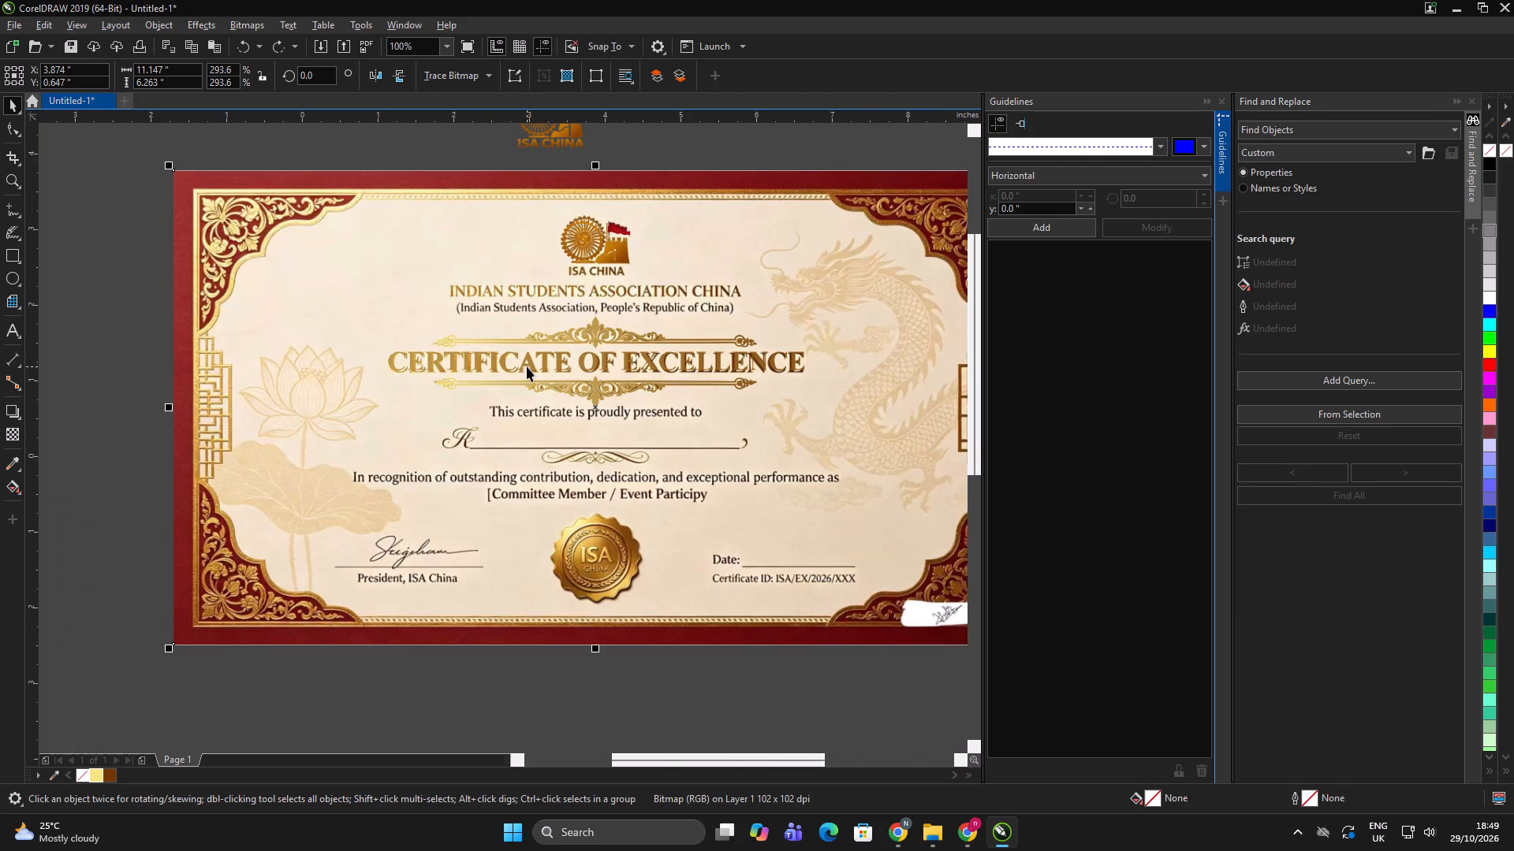
pyautogui.click(529, 364)
pyautogui.moveTo(539, 361); pyautogui.dragTo(519, 456)
pyautogui.hotkey('ctrl', 'z')
# Adjust the title text's fountain fill horizontally so it runs from light gold at CERTIFICATE to brown at EXCELLENCE.
pyautogui.click(465, 369)
pyautogui.scroll(2, 465, 369)
pyautogui.press('g')
pyautogui.scroll(-2, 632, 344)
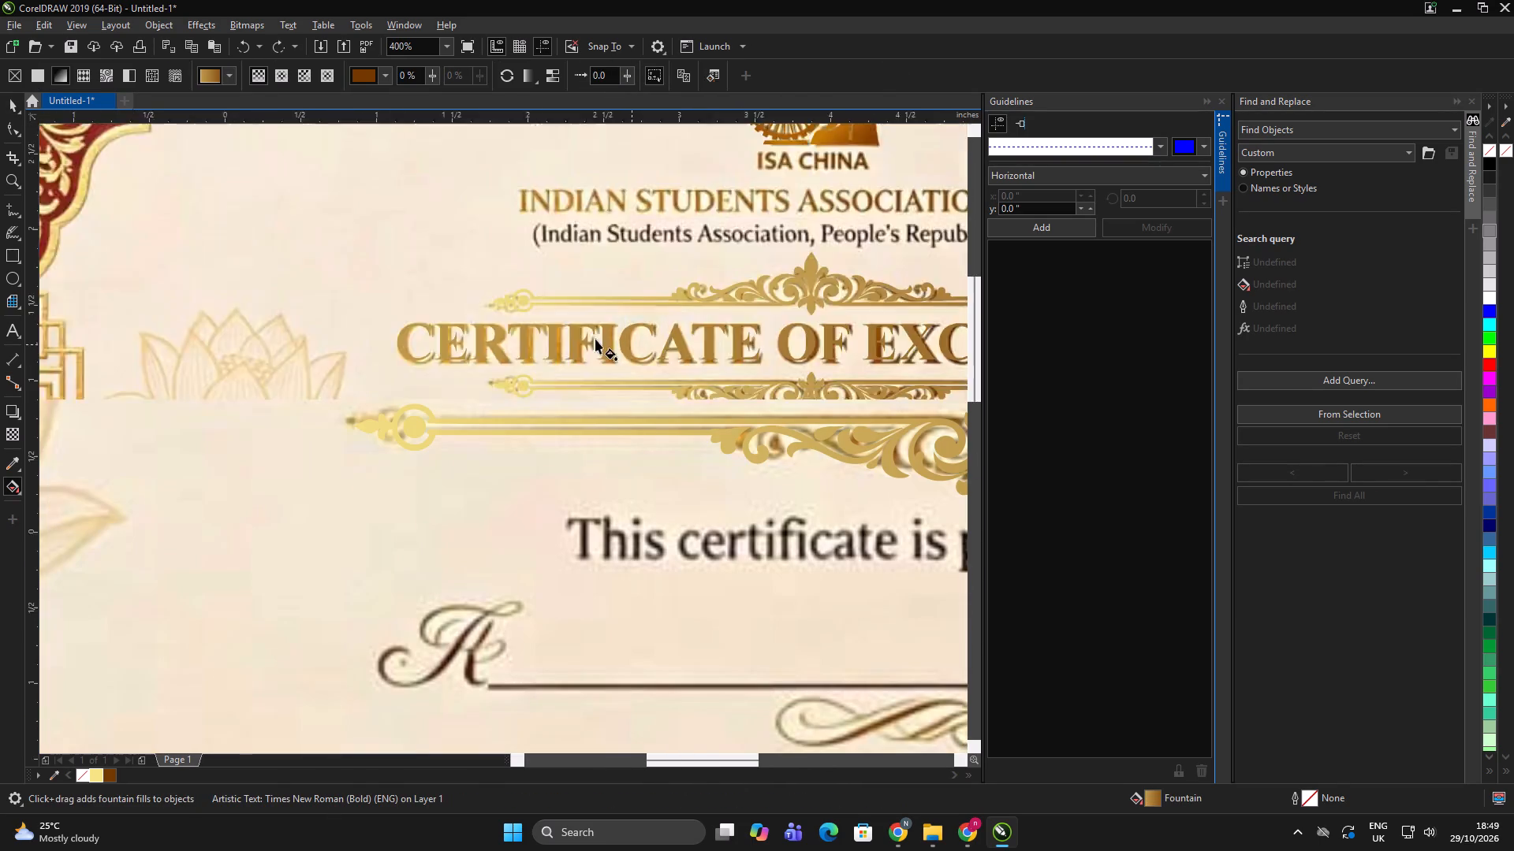
pyautogui.scroll(-1, 506, 344)
pyautogui.moveTo(273, 341); pyautogui.dragTo(436, 342)
pyautogui.press('space')
# Move the reference certificate image aside to check the title's adjusted gradient on the blank background.
pyautogui.click(924, 379)
pyautogui.click(727, 351)
pyautogui.moveTo(757, 324); pyautogui.dragTo(227, 379)
pyautogui.scroll(1, 641, 347)
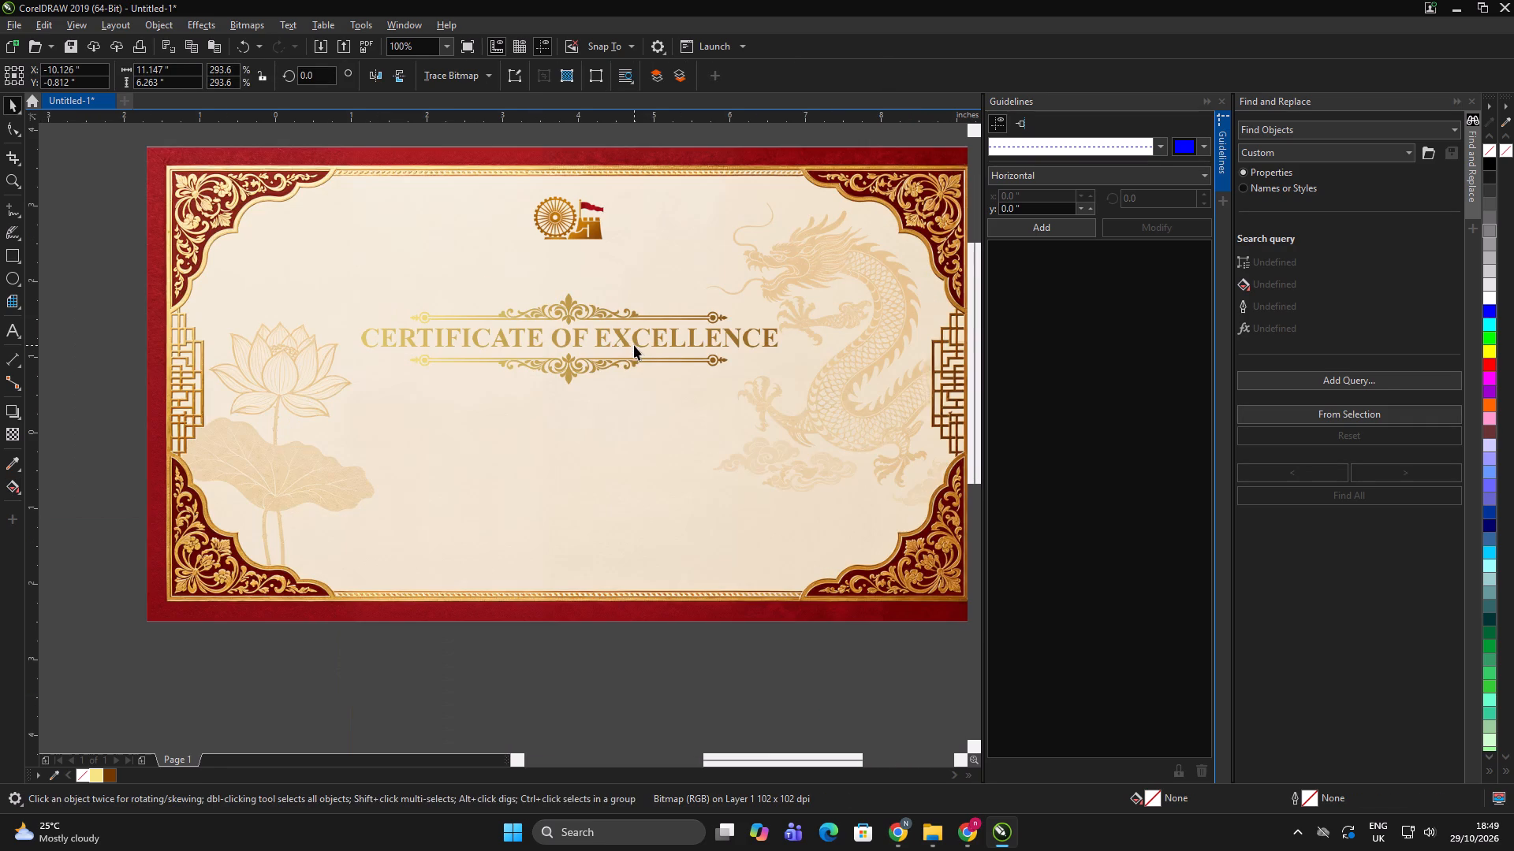
# Undo the reference image's move and shift the midpoint of the title's fountain fill slightly towards CERTIFICATE.
pyautogui.hotkey('ctrl', 'z')
pyautogui.scroll(1, 441, 341)
pyautogui.click(442, 341)
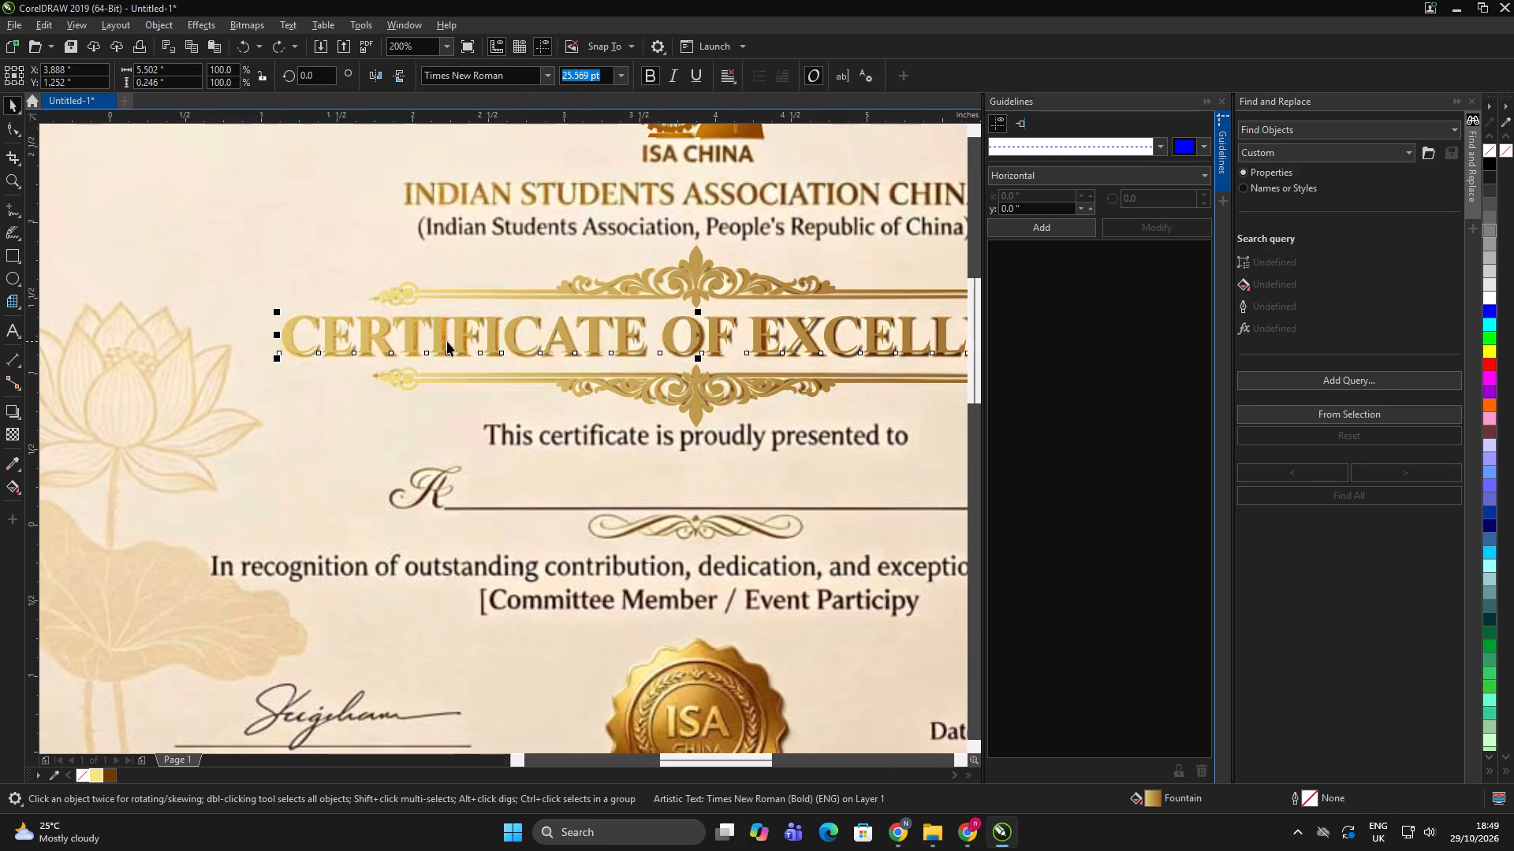
pyautogui.press('g')
pyautogui.scroll(-1, 655, 339)
pyautogui.moveTo(713, 324); pyautogui.dragTo(683, 325)
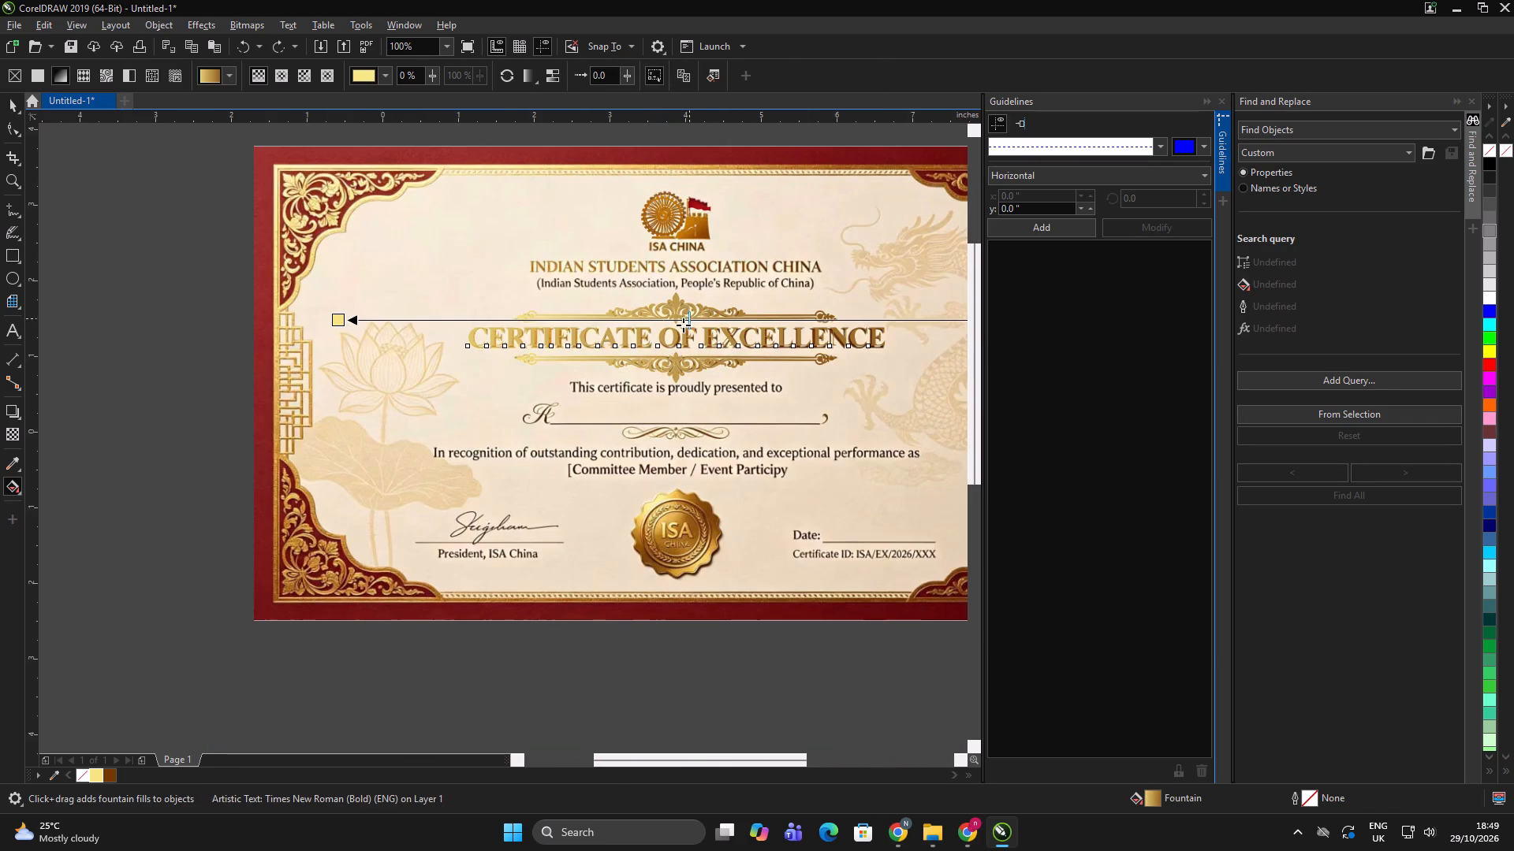
pyautogui.moveTo(683, 325); pyautogui.dragTo(678, 325)
pyautogui.click(16, 106)
# Move the reference certificate aside to check the title's new gradient, undo the move, and examine the original's title up close.
pyautogui.click(113, 422)
pyautogui.click(580, 411)
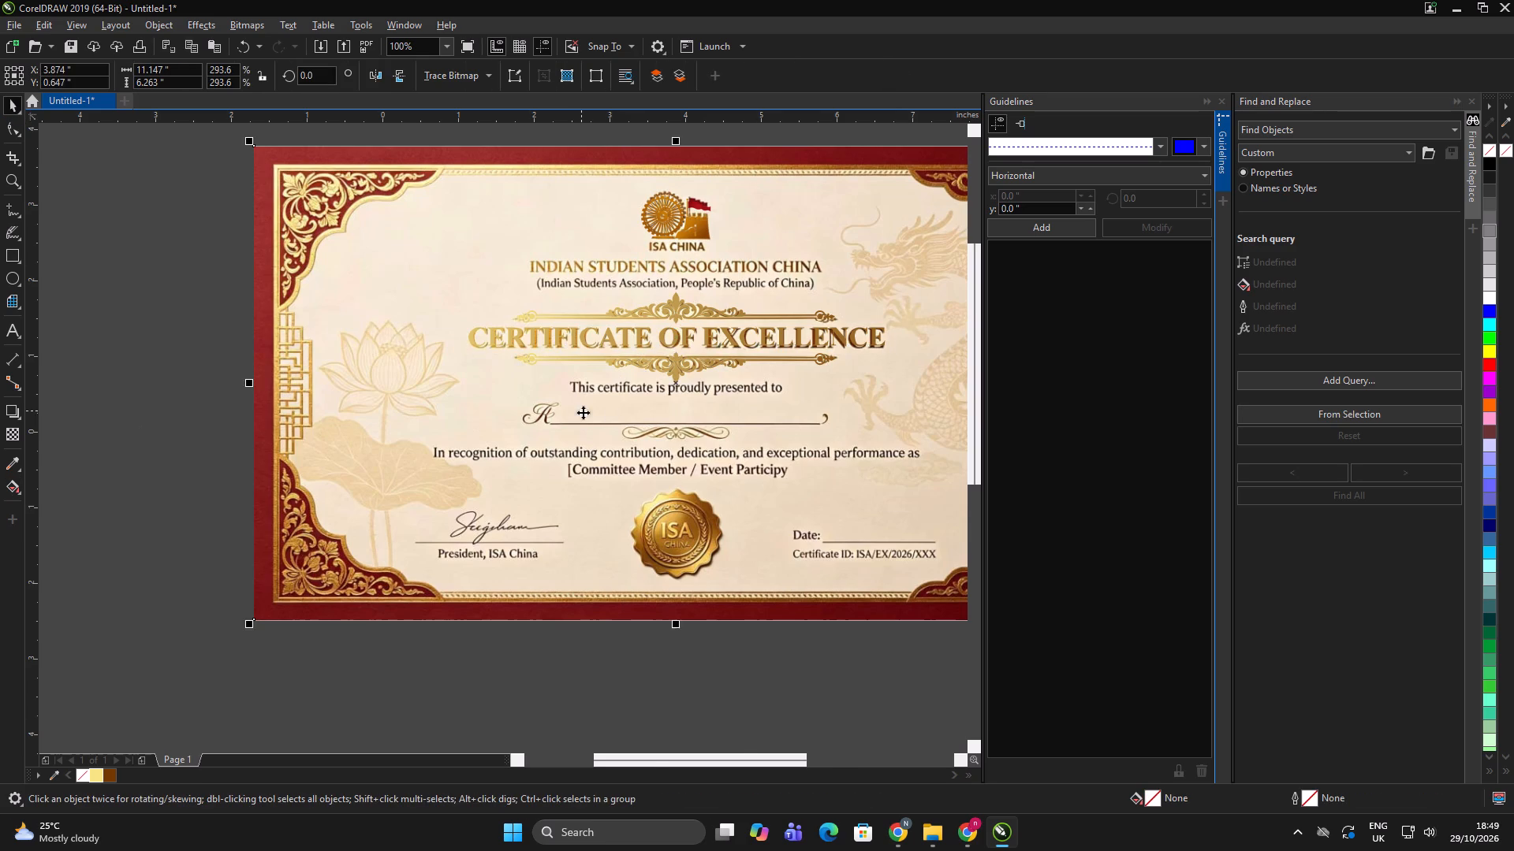
pyautogui.scroll(-1, 644, 387)
pyautogui.moveTo(721, 423); pyautogui.dragTo(255, 426)
pyautogui.scroll(2, 780, 384)
pyautogui.scroll(-2, 768, 340)
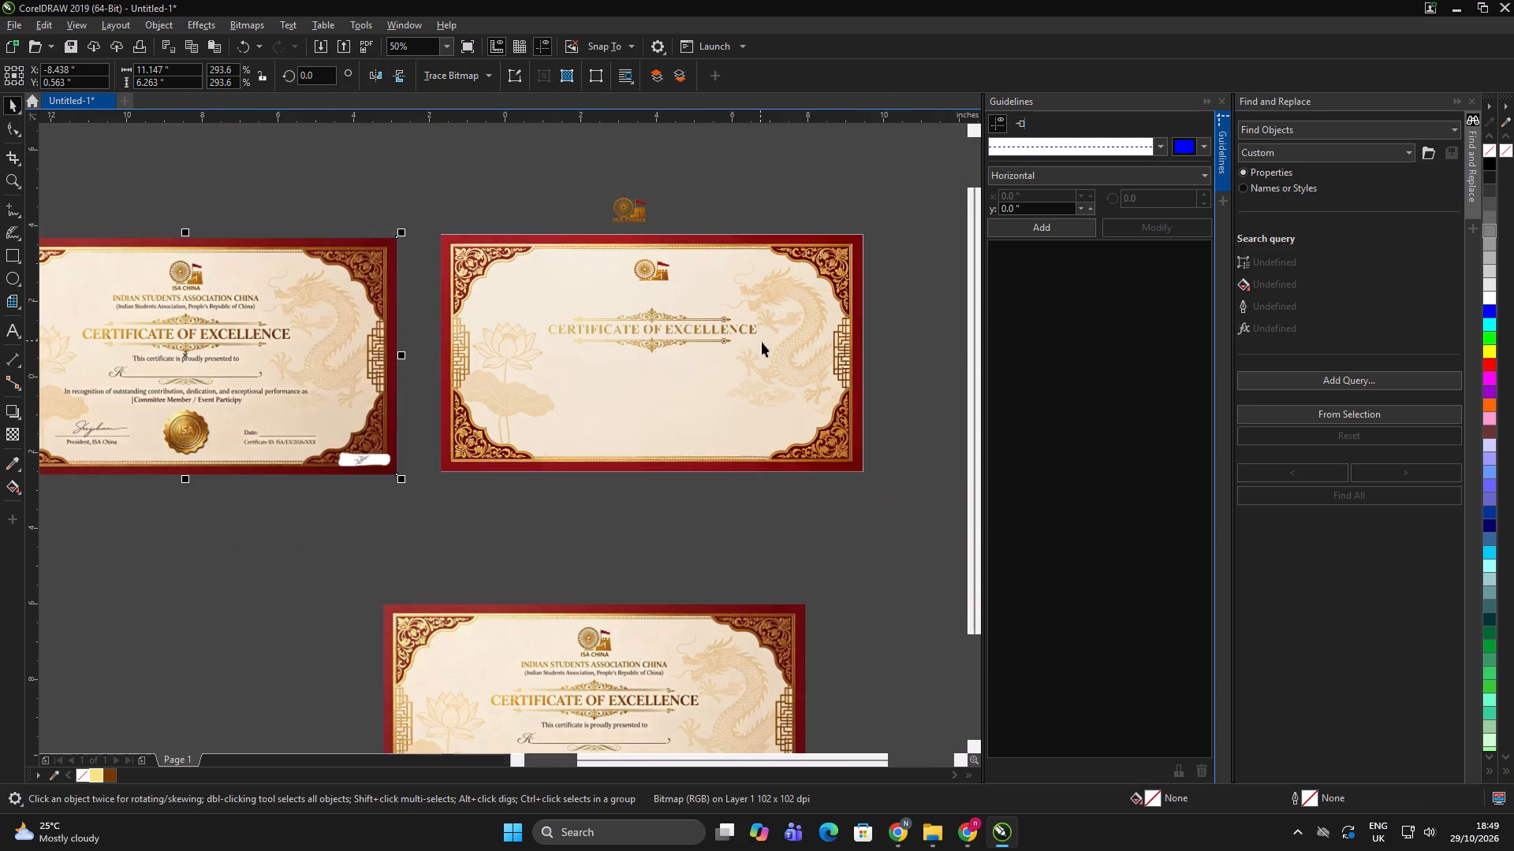
pyautogui.hotkey('ctrl', 'z')
pyautogui.scroll(2, 561, 336)
pyautogui.click(634, 326)
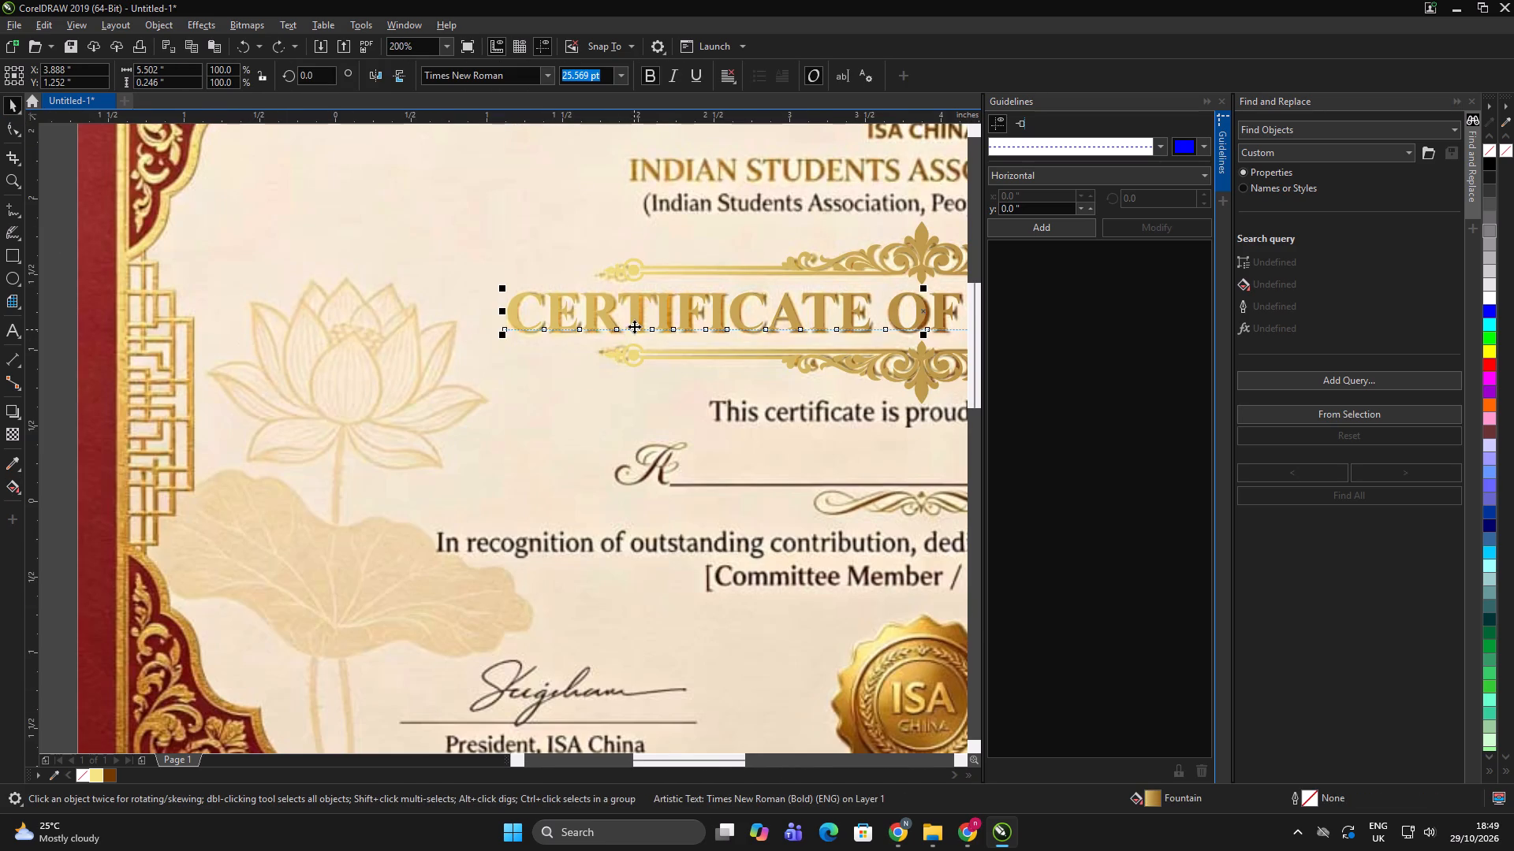
pyautogui.scroll(-2, 608, 337)
pyautogui.scroll(4, 651, 718)
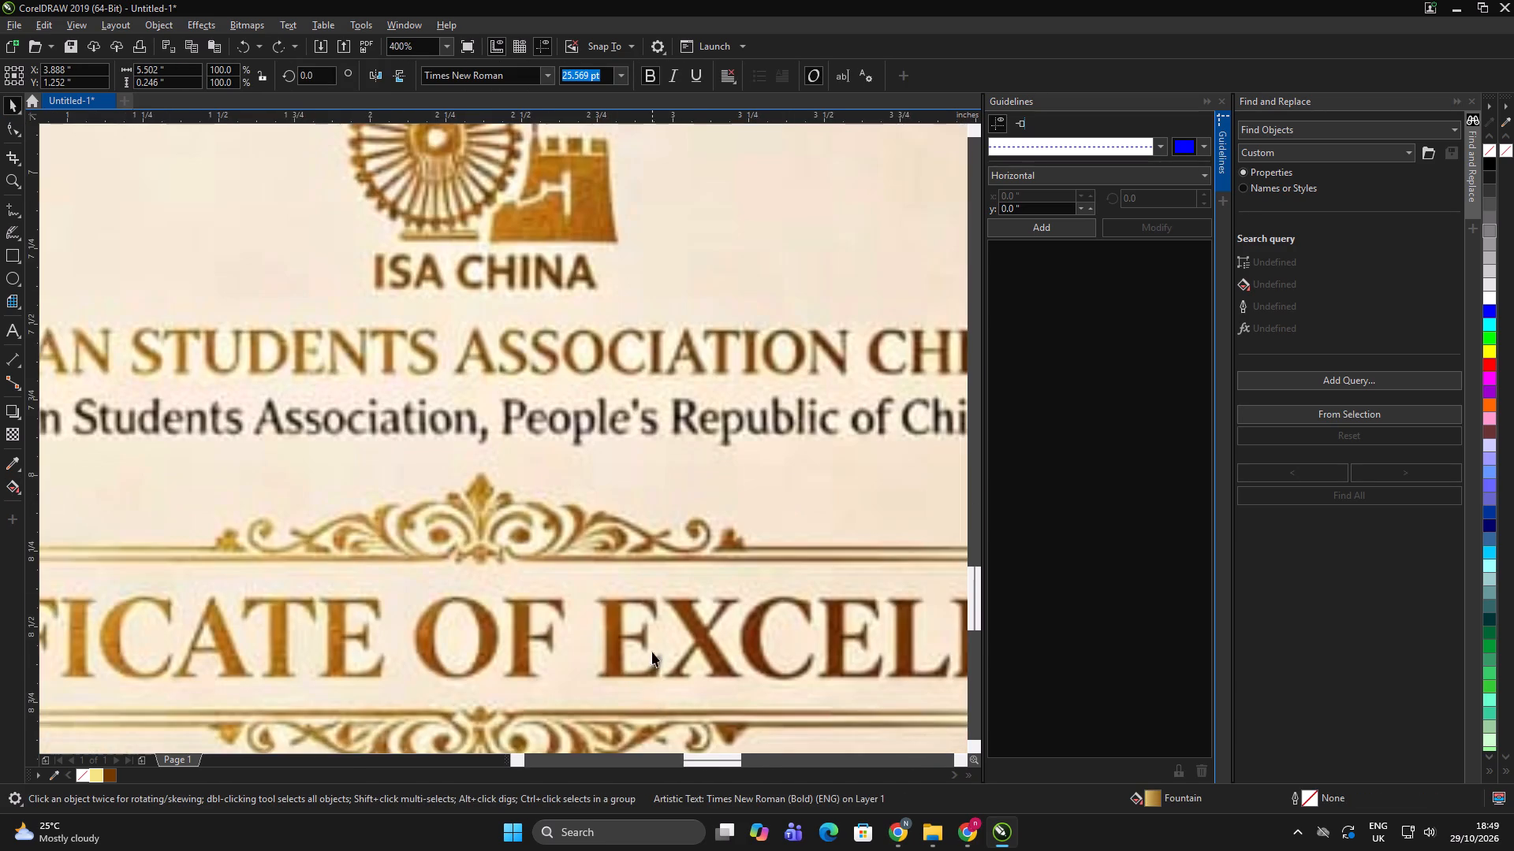
# Switch to Chrome and look through the golden color image results for a suitable gold.
pyautogui.hotkey('alt', 'Tab')
pyautogui.click(651, 0)
pyautogui.click(779, 0)
pyautogui.click(756, 48)
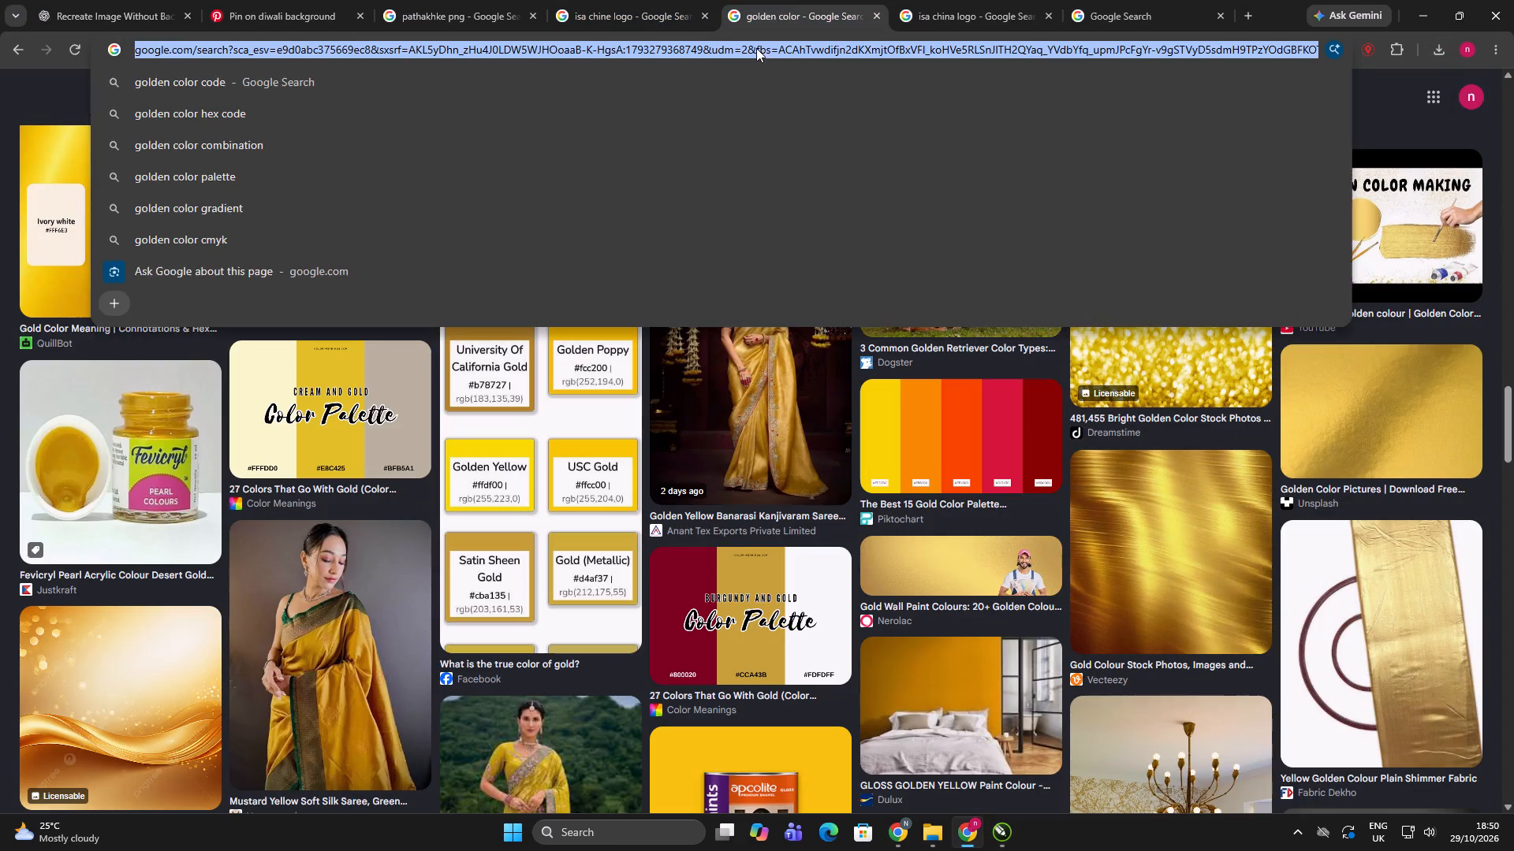
pyautogui.scroll(3, 755, 429)
pyautogui.scroll(4, 1398, 656)
pyautogui.click(1403, 110)
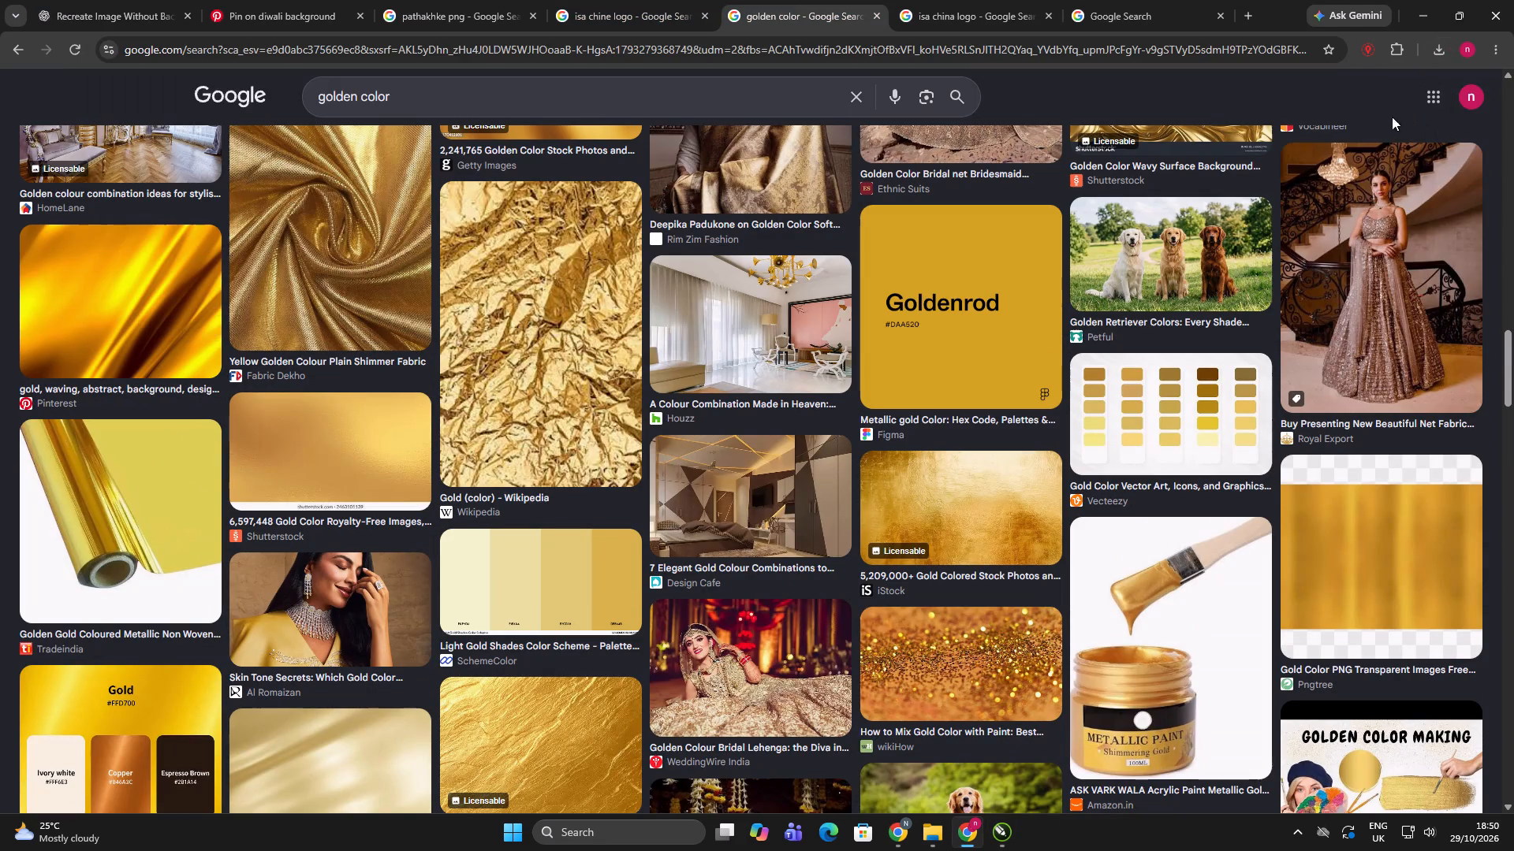
pyautogui.scroll(20, 708, 433)
pyautogui.scroll(3, 708, 433)
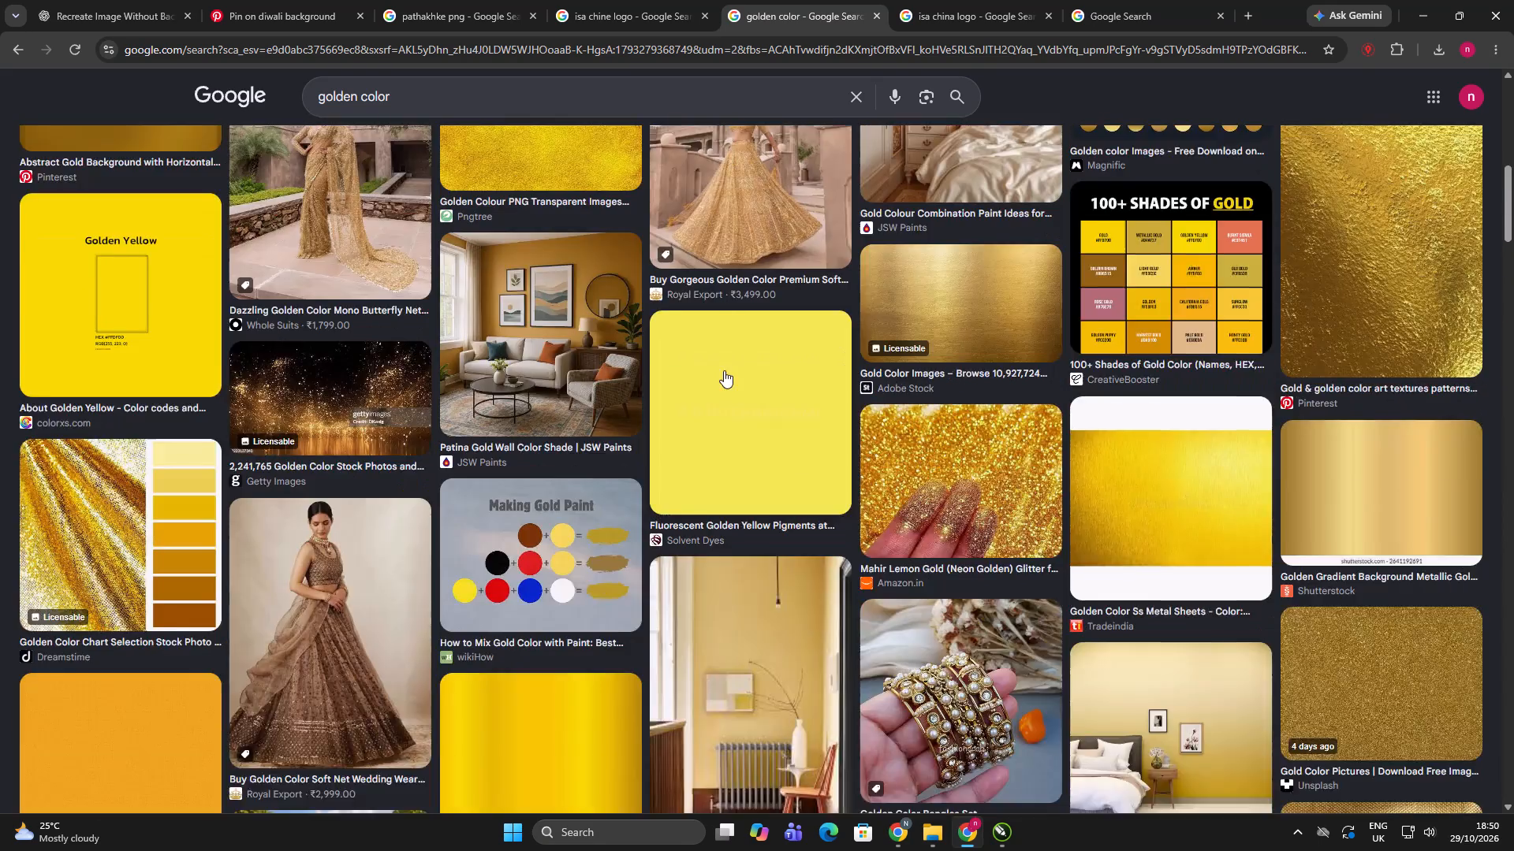
pyautogui.scroll(10, 724, 370)
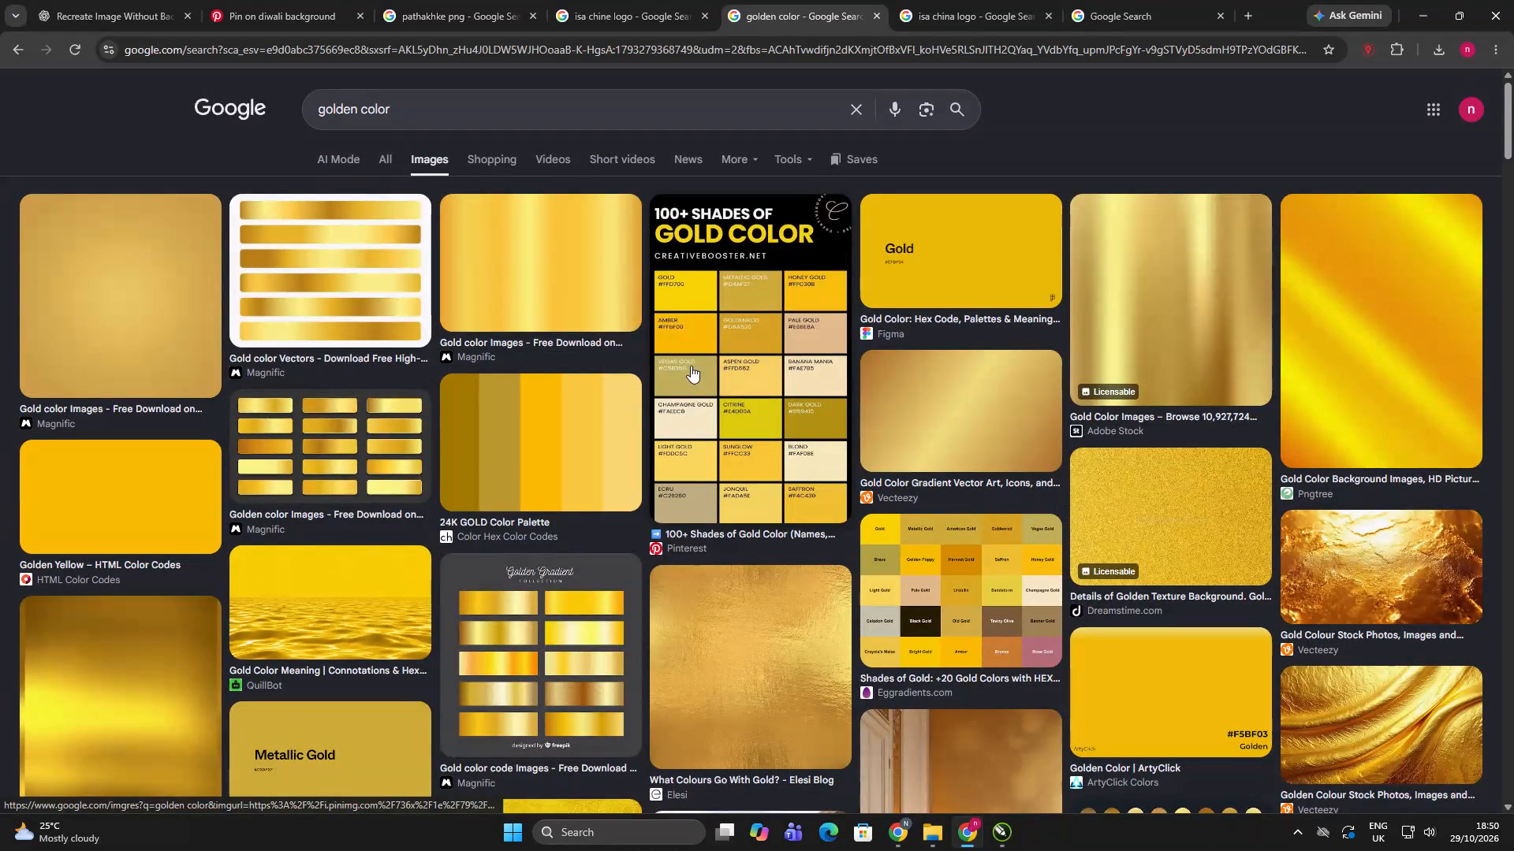
pyautogui.scroll(-7, 776, 349)
pyautogui.scroll(6, 735, 333)
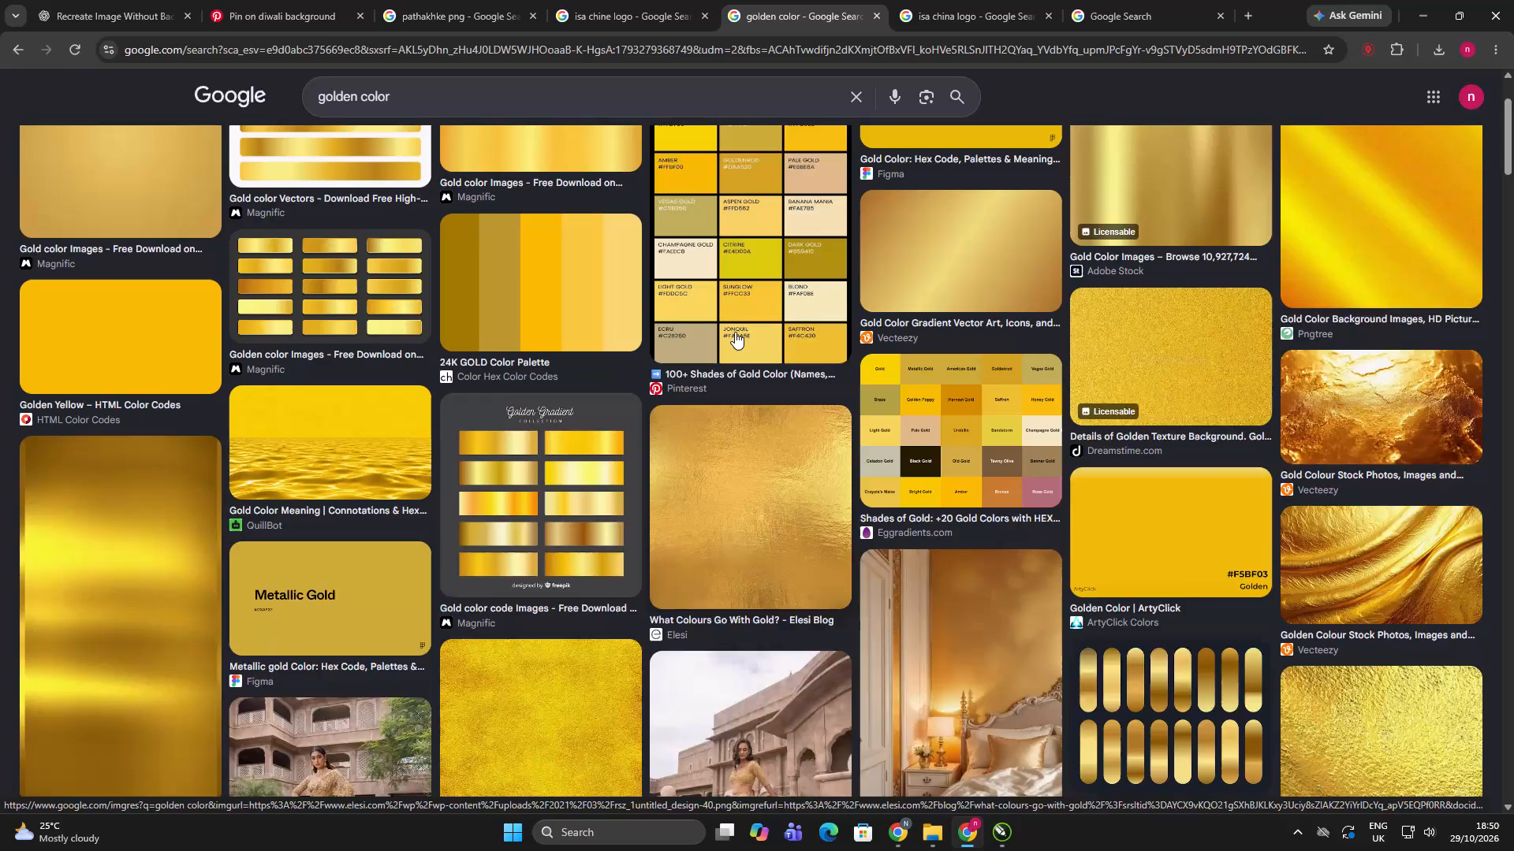
# Search Google Images for golden paper and look through the results.
pyautogui.click(460, 87)
pyautogui.hotkey('ctrl', 'a')
pyautogui.write('golden paper')
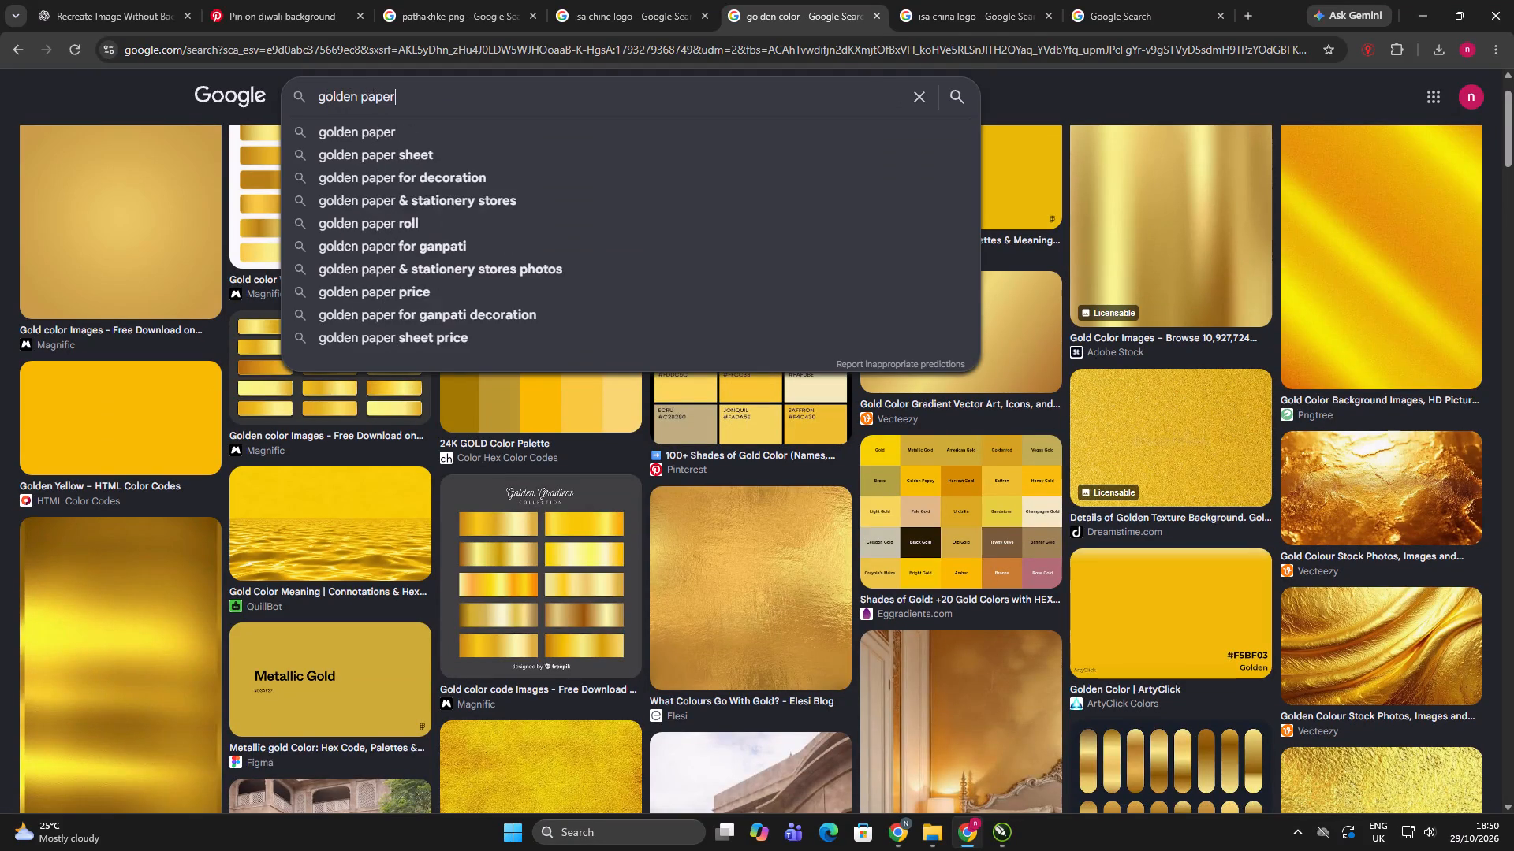
pyautogui.press('Return')
pyautogui.scroll(-5, 695, 472)
pyautogui.scroll(5, 676, 563)
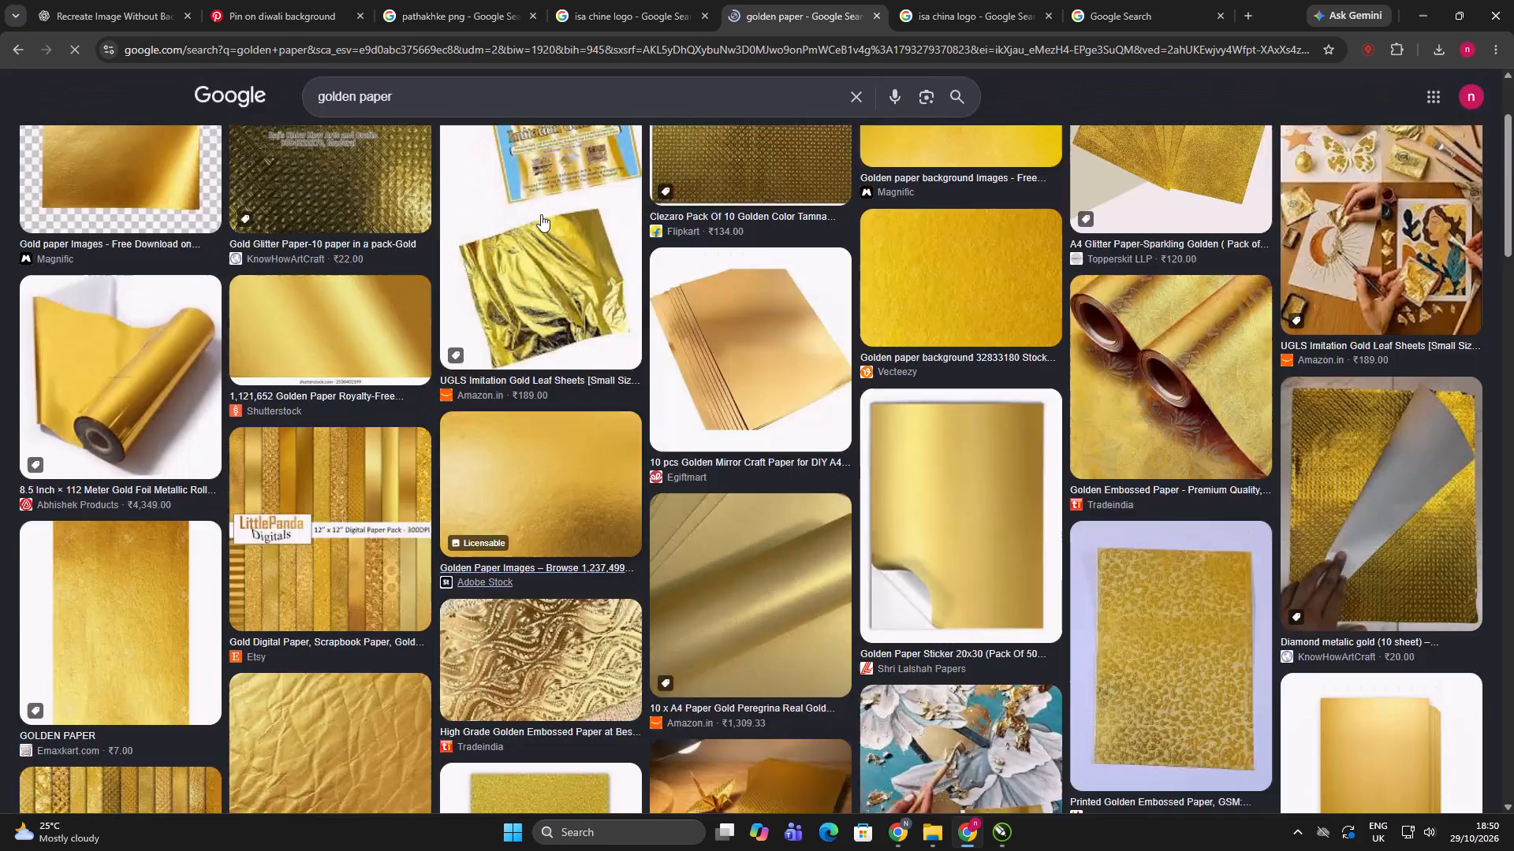
# Refine the image search to golden paper background and look through the results for a suitable texture.
pyautogui.click(451, 103)
pyautogui.press('space')
pyautogui.write('backgorund')
pyautogui.press('Return')
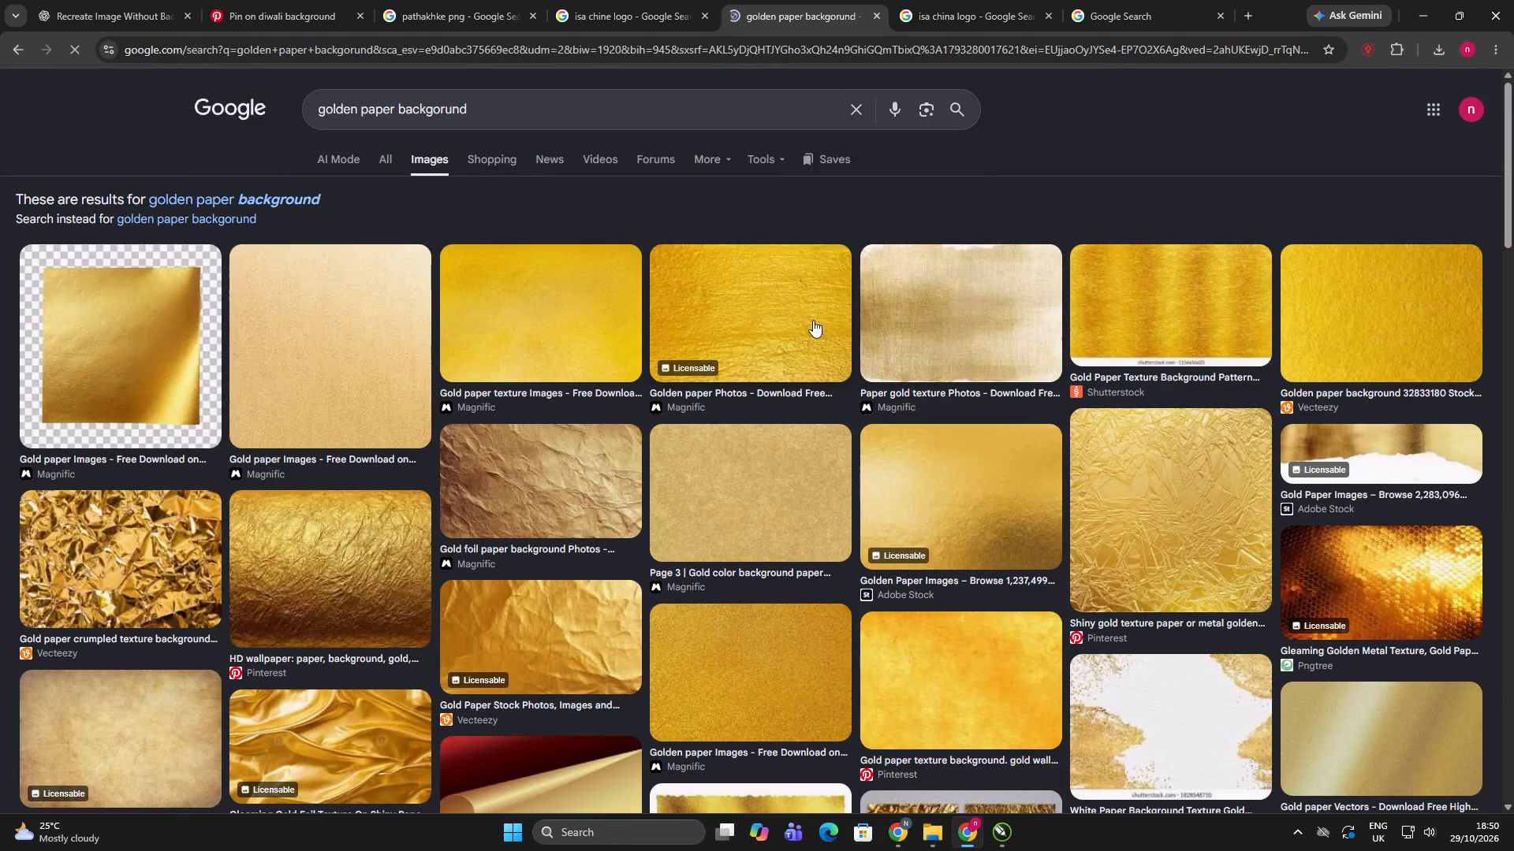
pyautogui.scroll(-3, 813, 320)
pyautogui.scroll(1, 813, 320)
pyautogui.scroll(4, 845, 391)
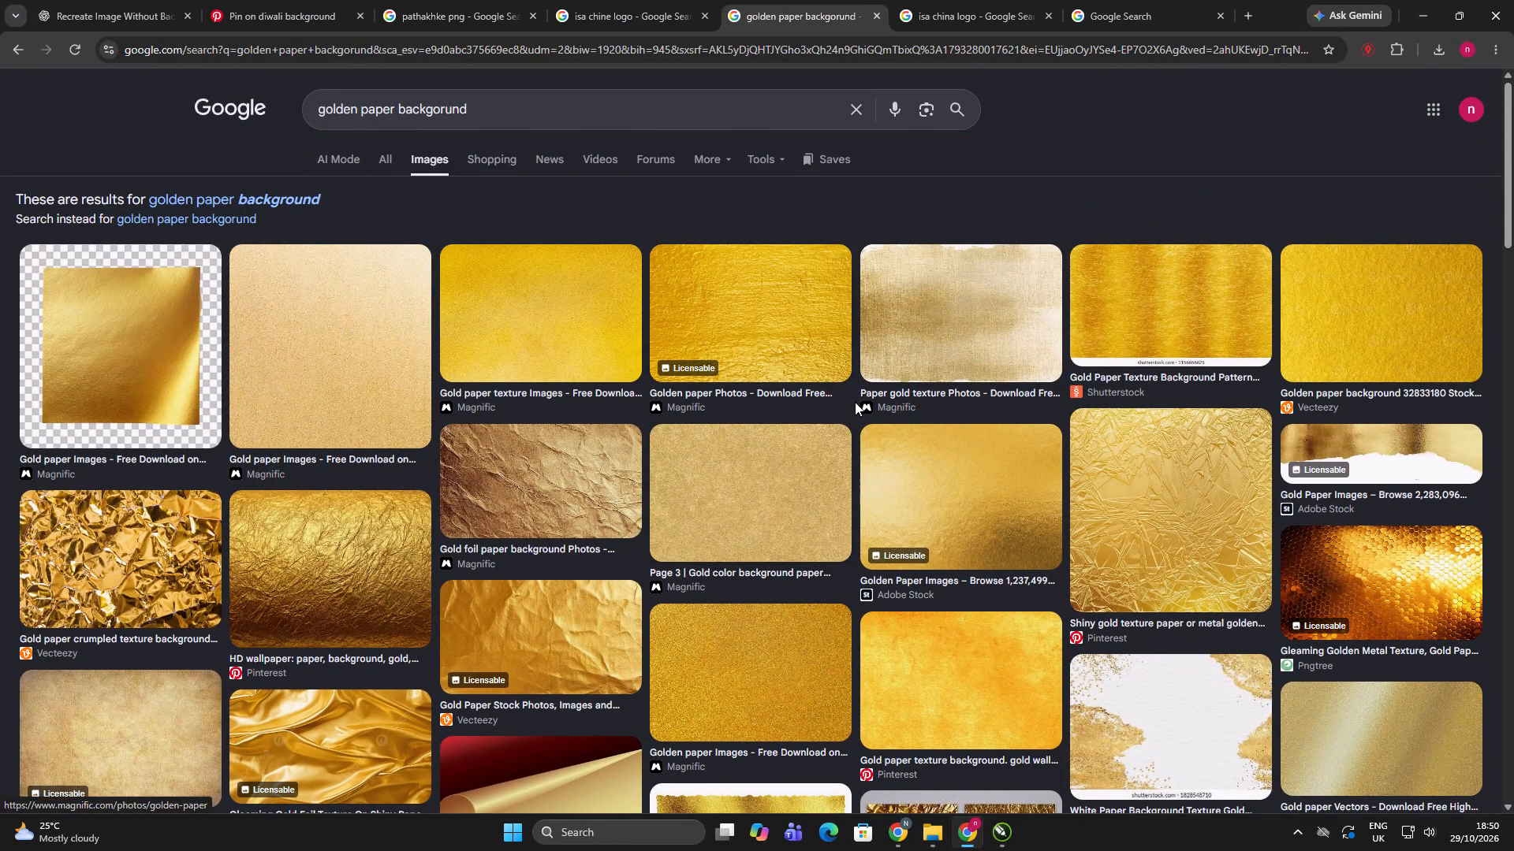
pyautogui.scroll(-7, 845, 393)
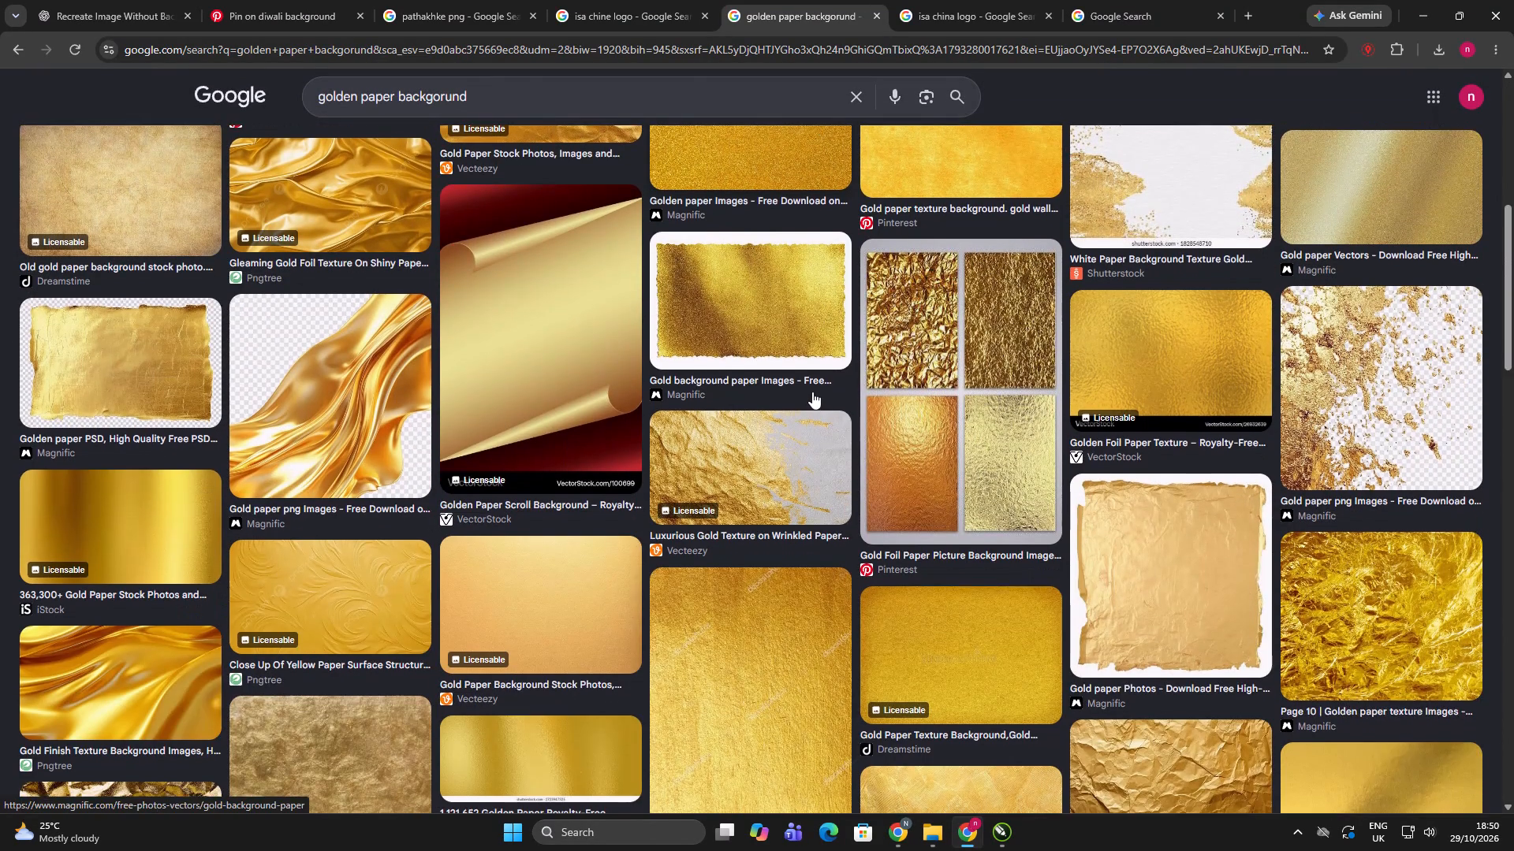
pyautogui.scroll(-2, 812, 392)
# Follow related gold paper images to a metallic texture shading from yellow gold to brown, and copy that image.
pyautogui.click(546, 457)
pyautogui.scroll(-4, 1304, 477)
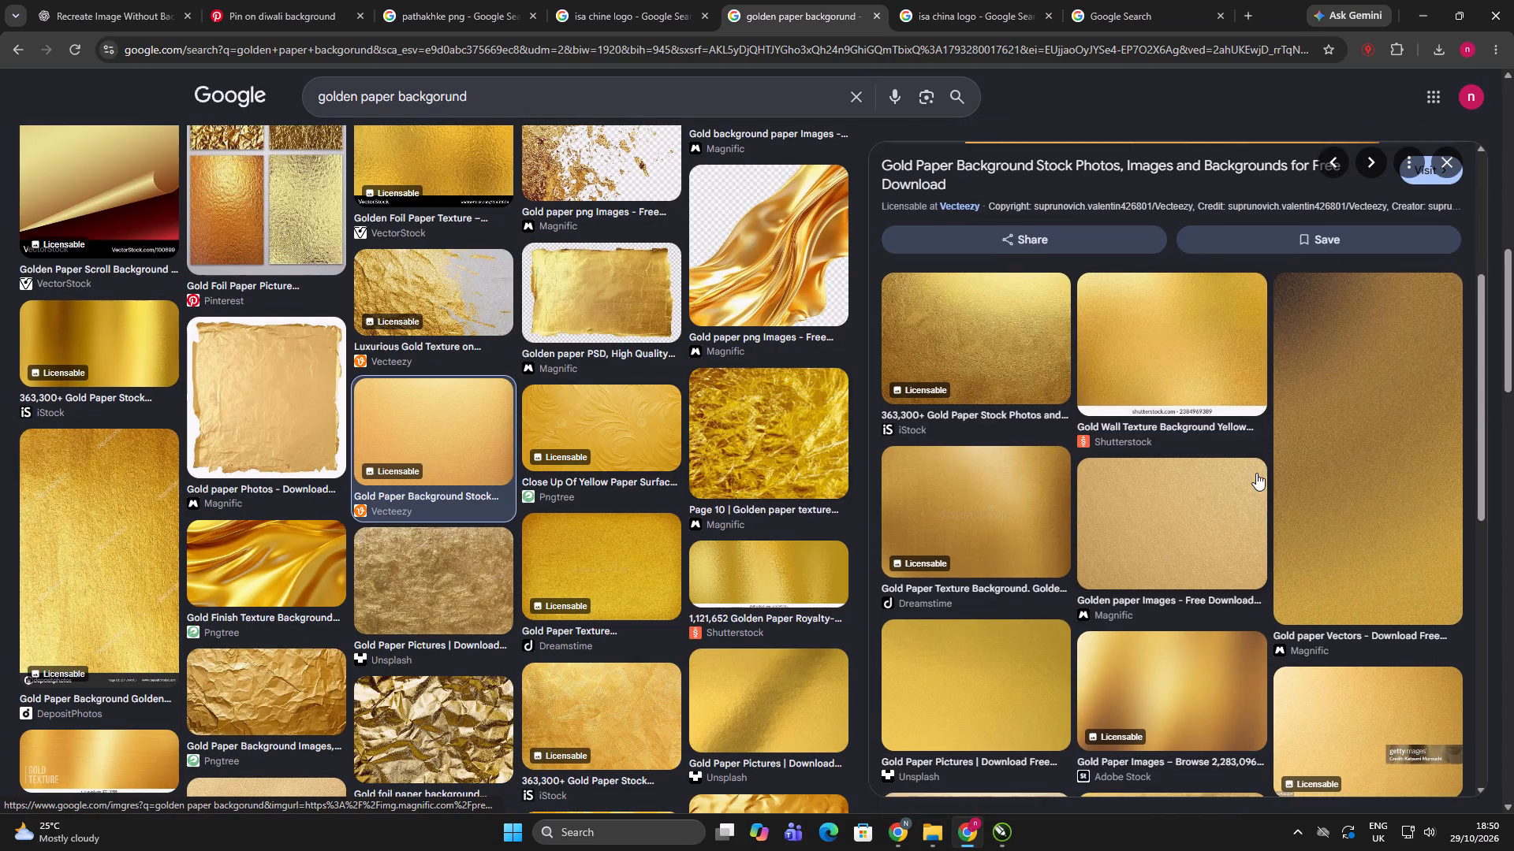
pyautogui.scroll(-2, 1310, 472)
pyautogui.click(1017, 361)
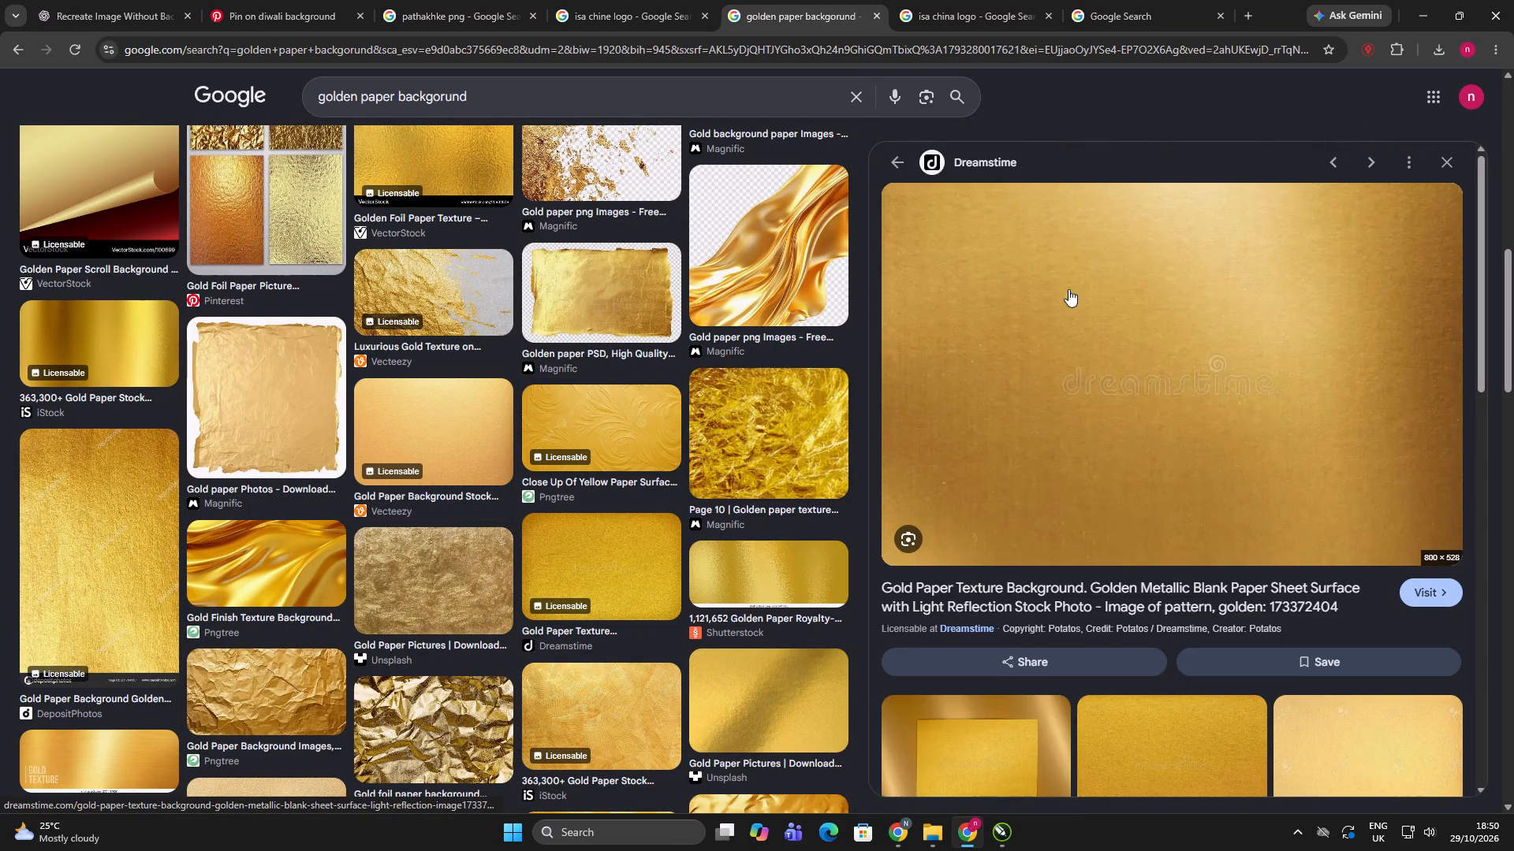
pyautogui.scroll(-4, 1056, 325)
pyautogui.click(1009, 660)
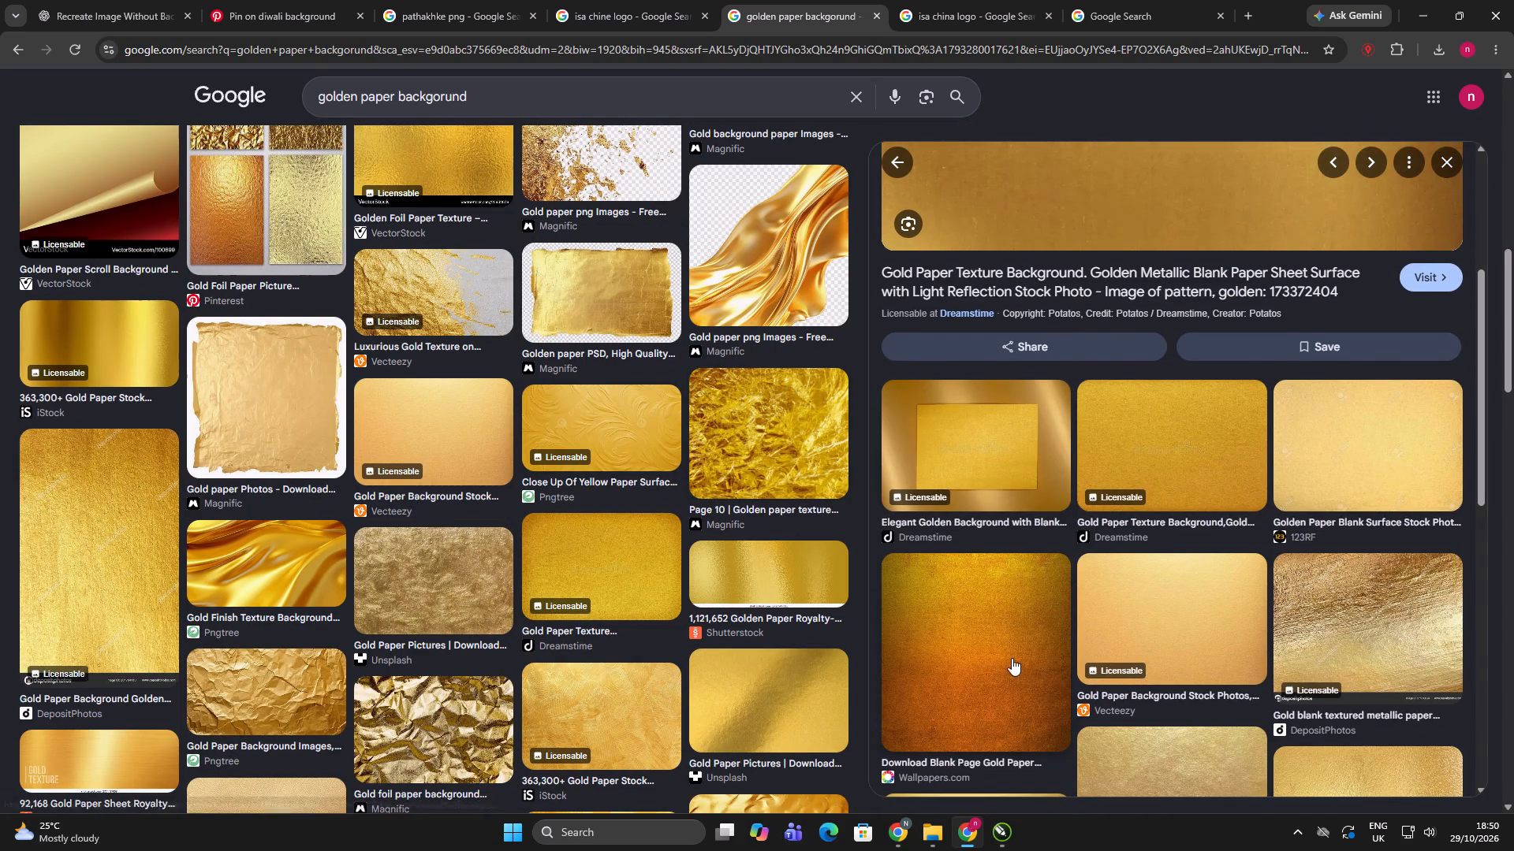
pyautogui.scroll(-7, 1219, 514)
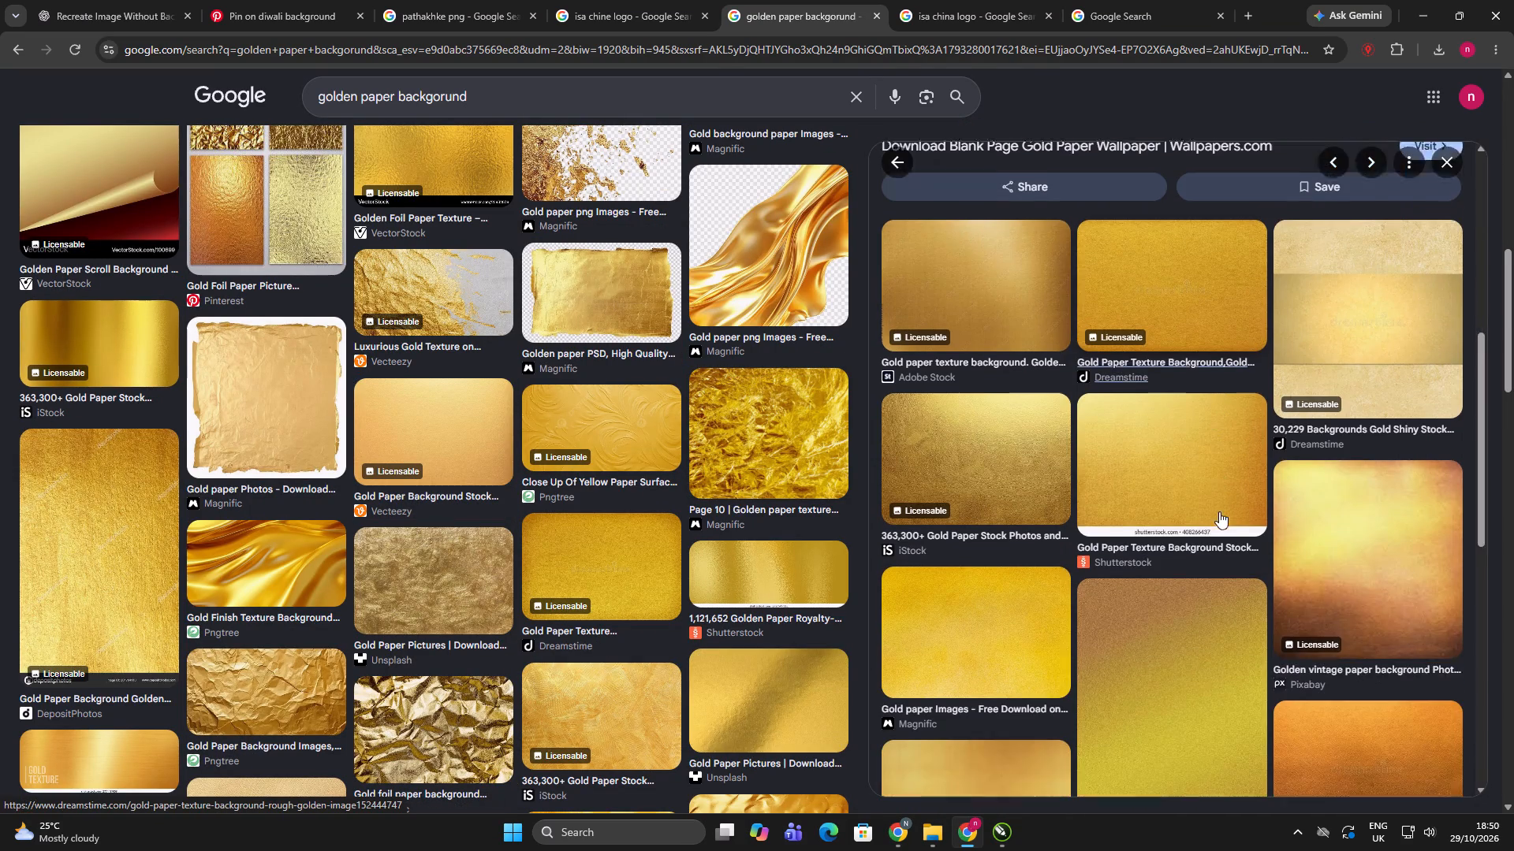
pyautogui.scroll(-4, 1219, 514)
pyautogui.click(1368, 589)
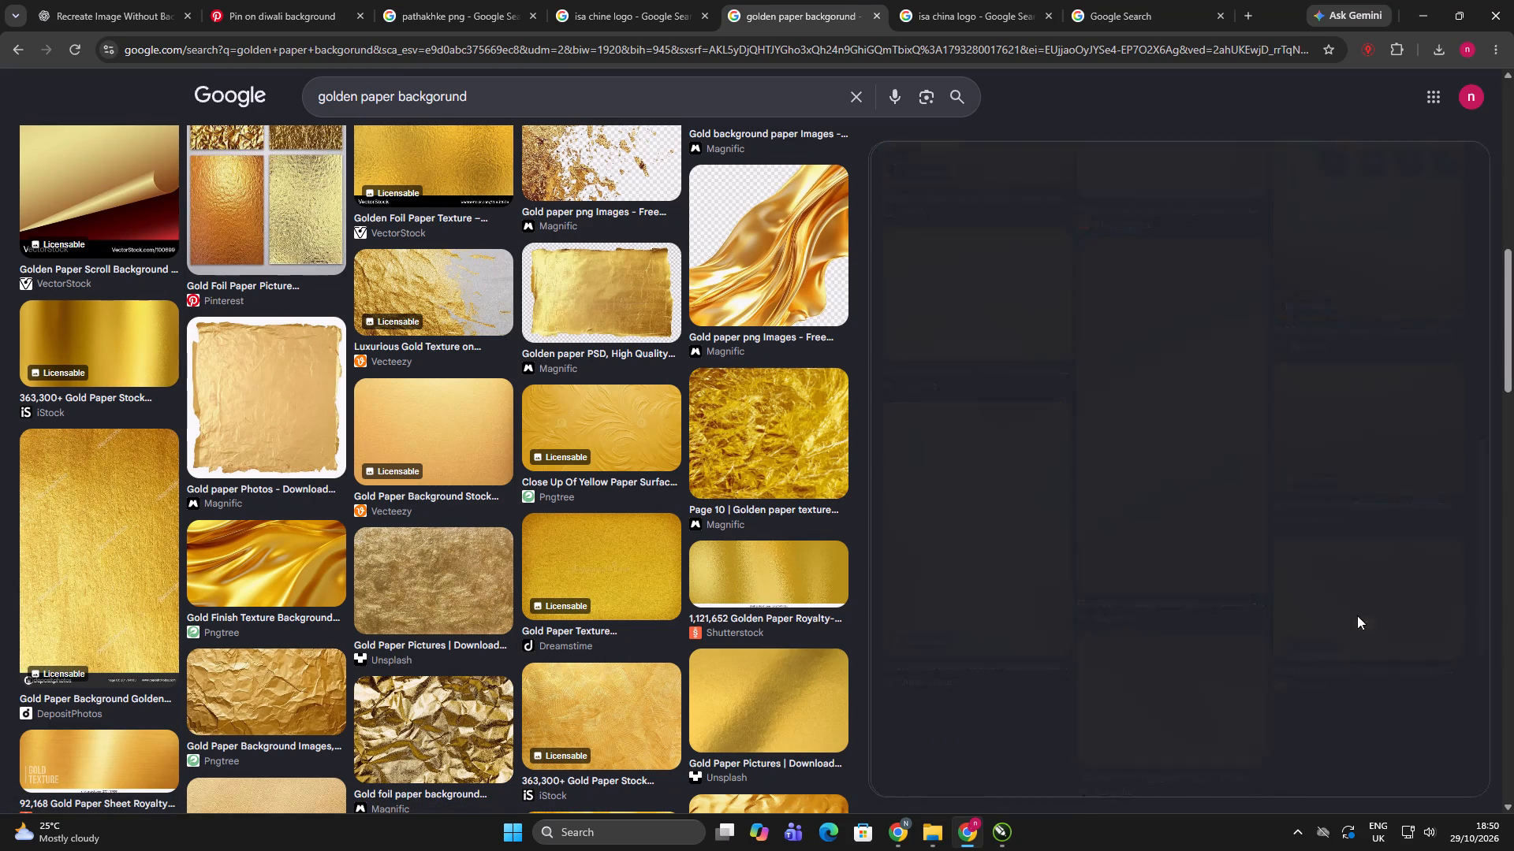
pyautogui.rightClick(1098, 233)
pyautogui.click(1158, 508)
# Back in CorelDRAW, paste the gold paper texture and scale it from its centre to about 4.682 × 2.926 in.
pyautogui.hotkey('alt', 'Tab')
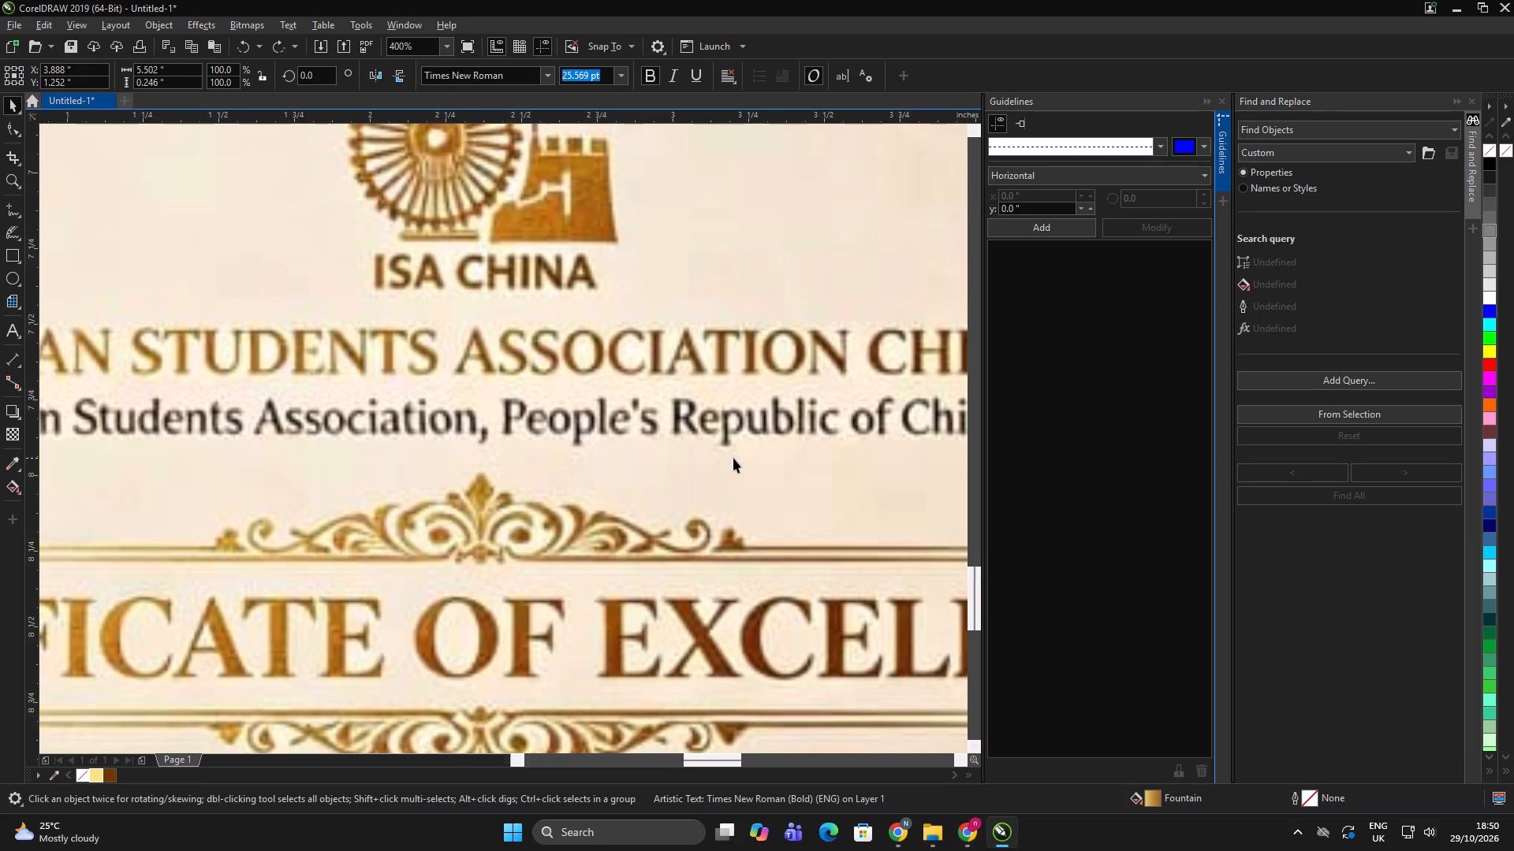
pyautogui.scroll(-3, 744, 418)
pyautogui.scroll(-2, 589, 336)
pyautogui.click(628, 248)
pyautogui.click(856, 292)
pyautogui.click(863, 298)
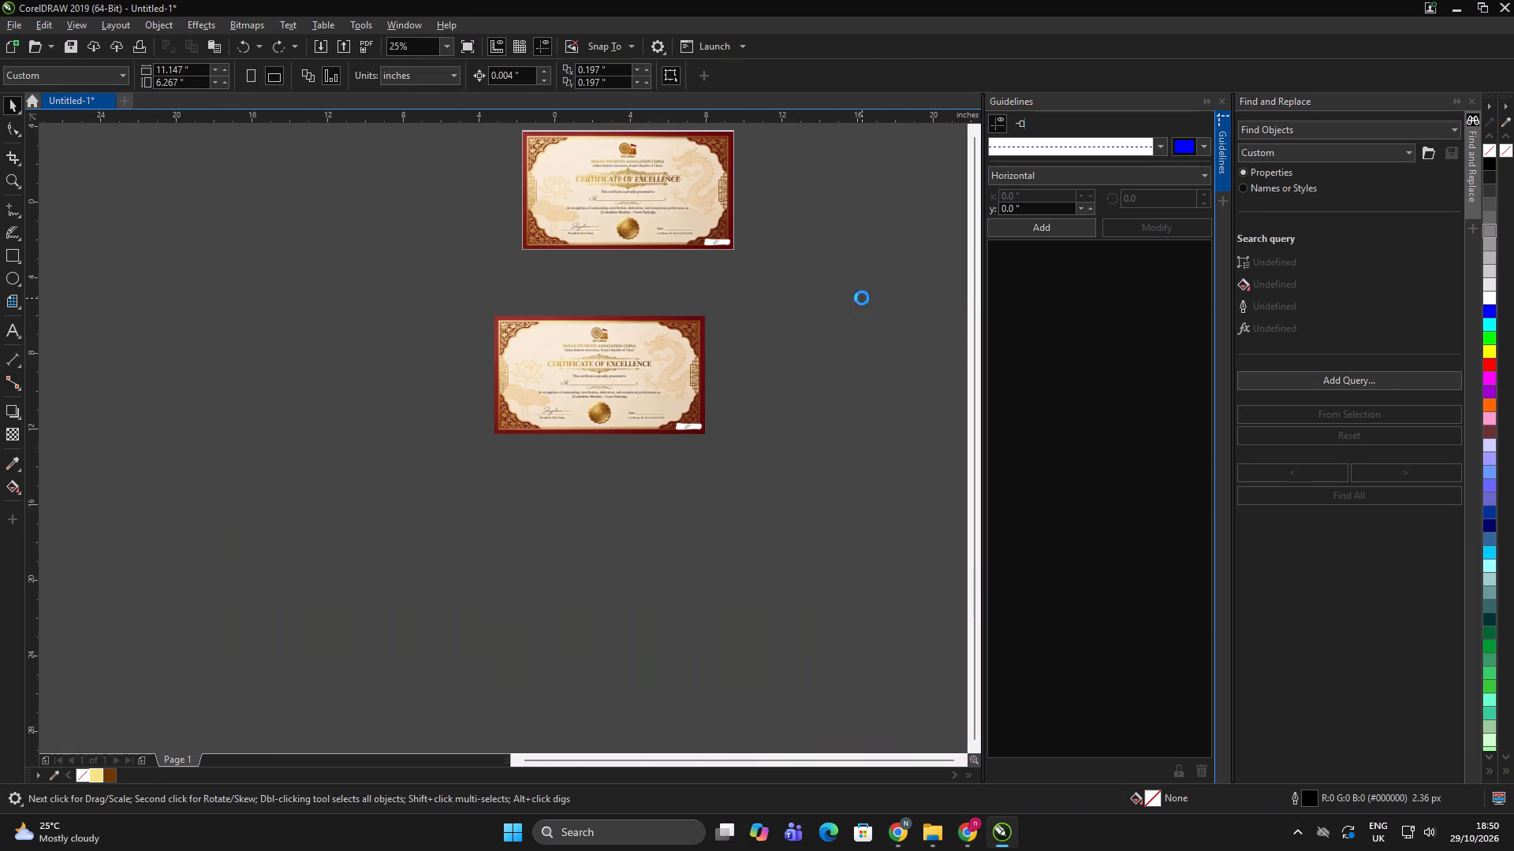
pyautogui.hotkey('ctrl', 'v')
pyautogui.scroll(2, 695, 171)
pyautogui.moveTo(727, 436); pyautogui.dragTo(722, 435)
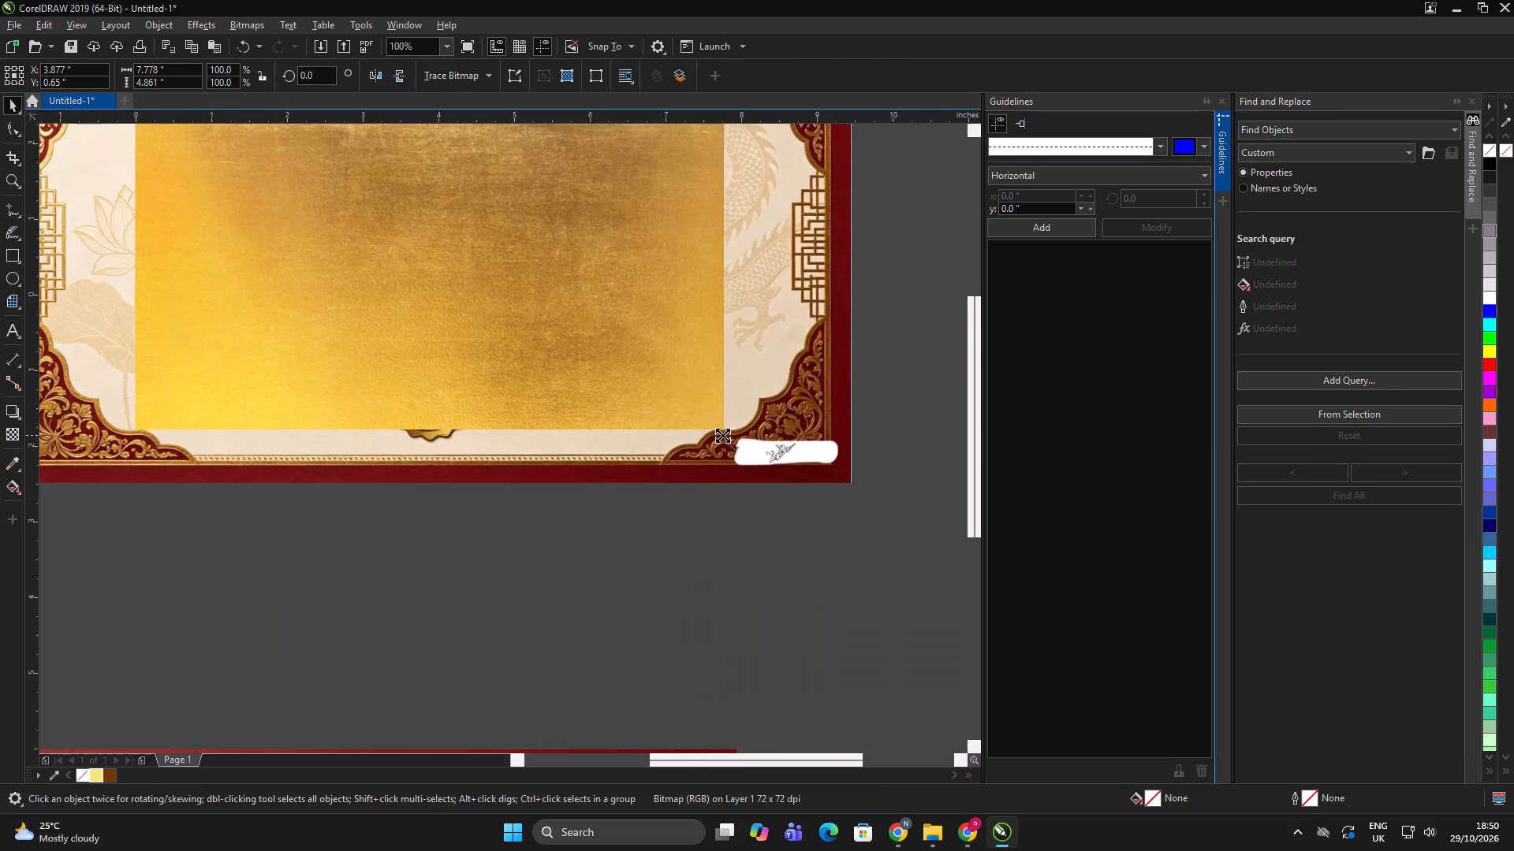
pyautogui.moveTo(722, 435); pyautogui.dragTo(610, 449)
# PowerClip the gold paper texture inside the CERTIFICATE OF EXCELLENCE title text.
pyautogui.scroll(3, 241, 151)
pyautogui.rightClick(423, 333)
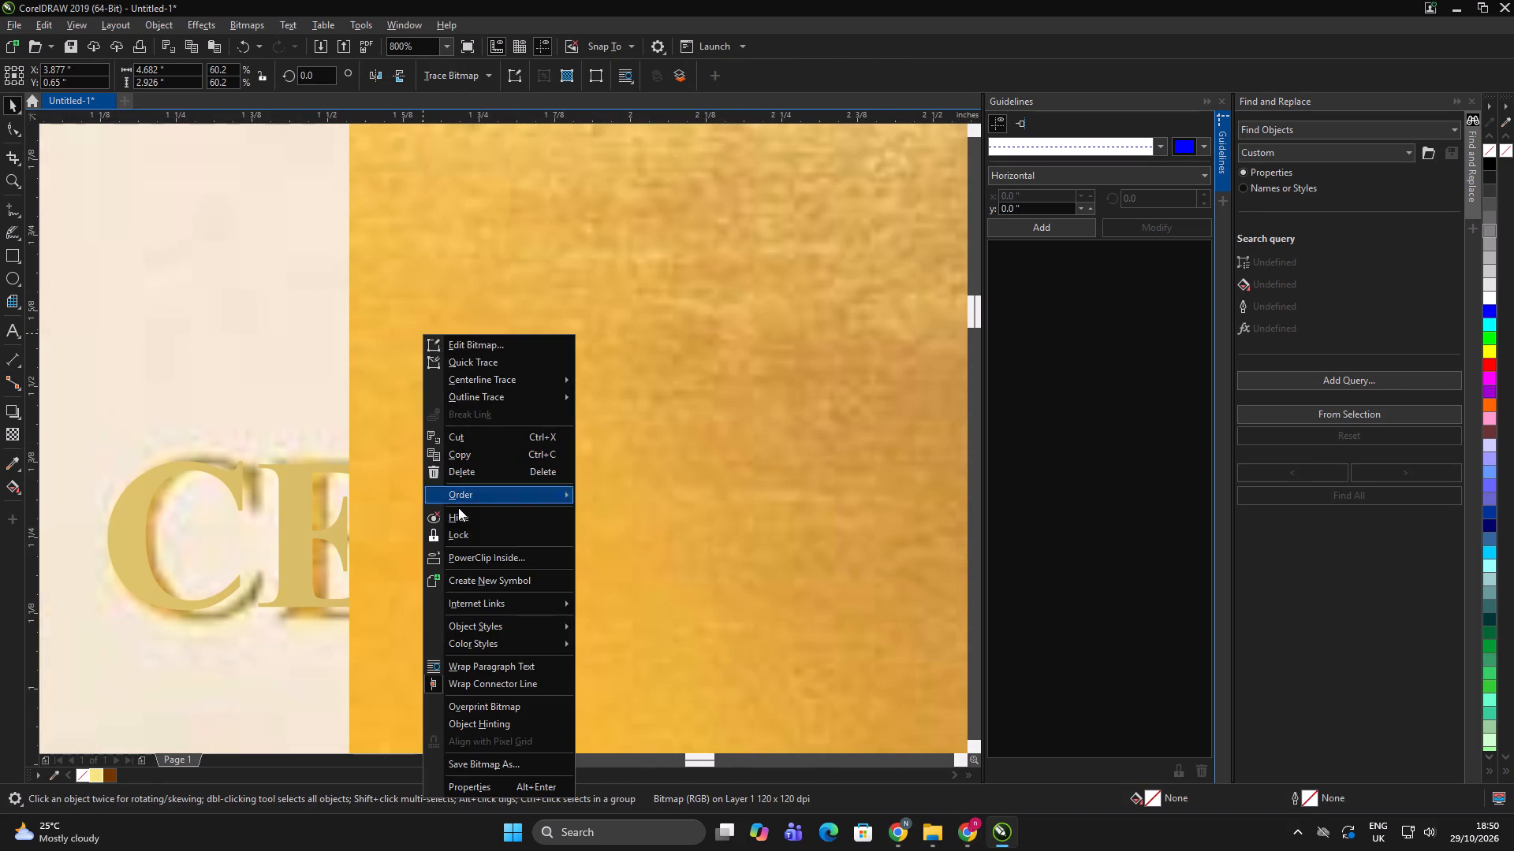
pyautogui.click(465, 557)
pyautogui.click(294, 526)
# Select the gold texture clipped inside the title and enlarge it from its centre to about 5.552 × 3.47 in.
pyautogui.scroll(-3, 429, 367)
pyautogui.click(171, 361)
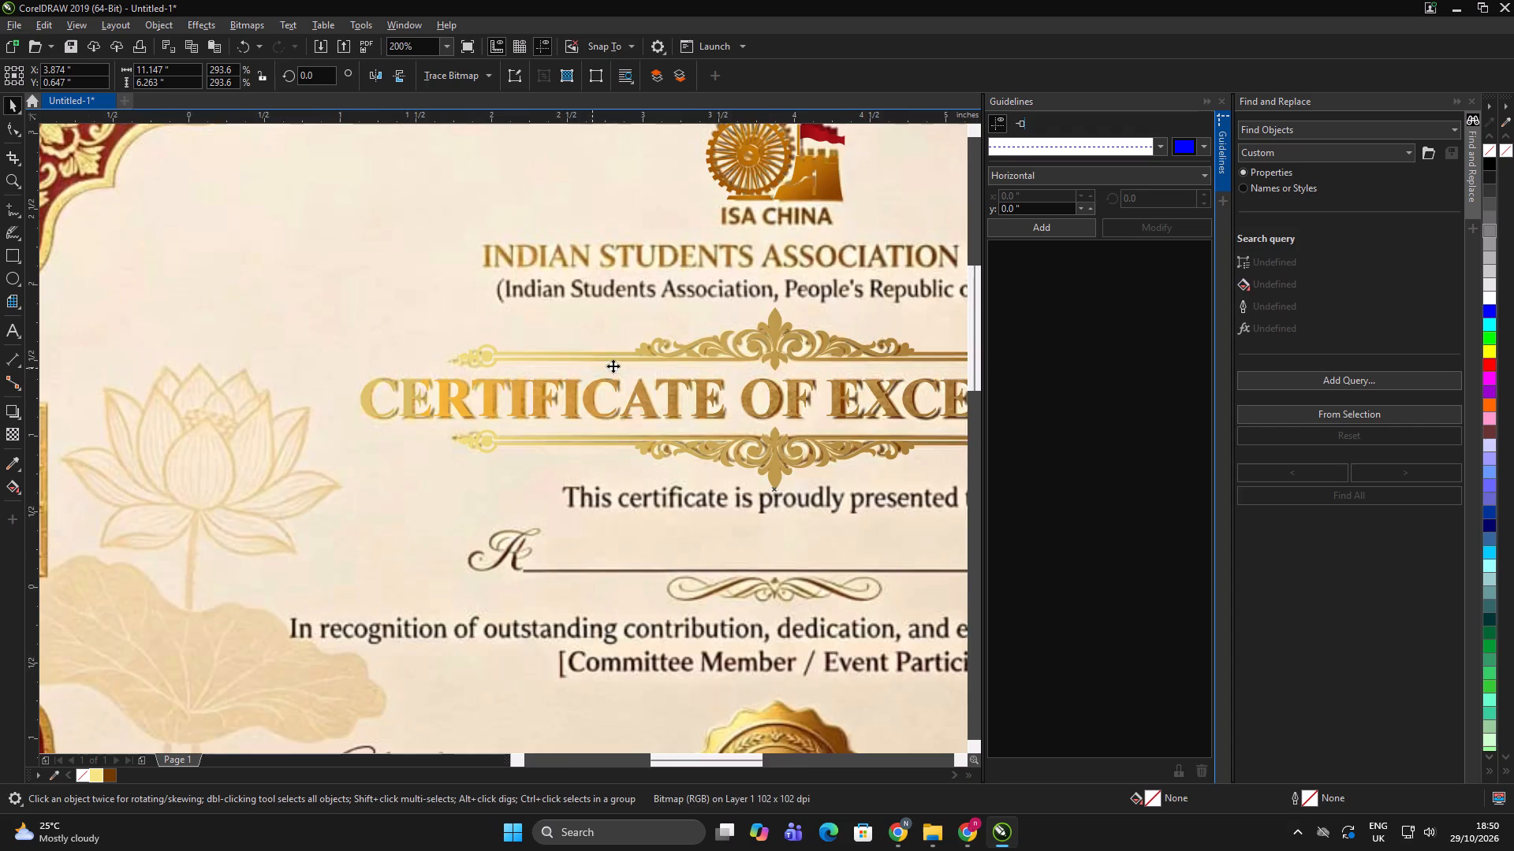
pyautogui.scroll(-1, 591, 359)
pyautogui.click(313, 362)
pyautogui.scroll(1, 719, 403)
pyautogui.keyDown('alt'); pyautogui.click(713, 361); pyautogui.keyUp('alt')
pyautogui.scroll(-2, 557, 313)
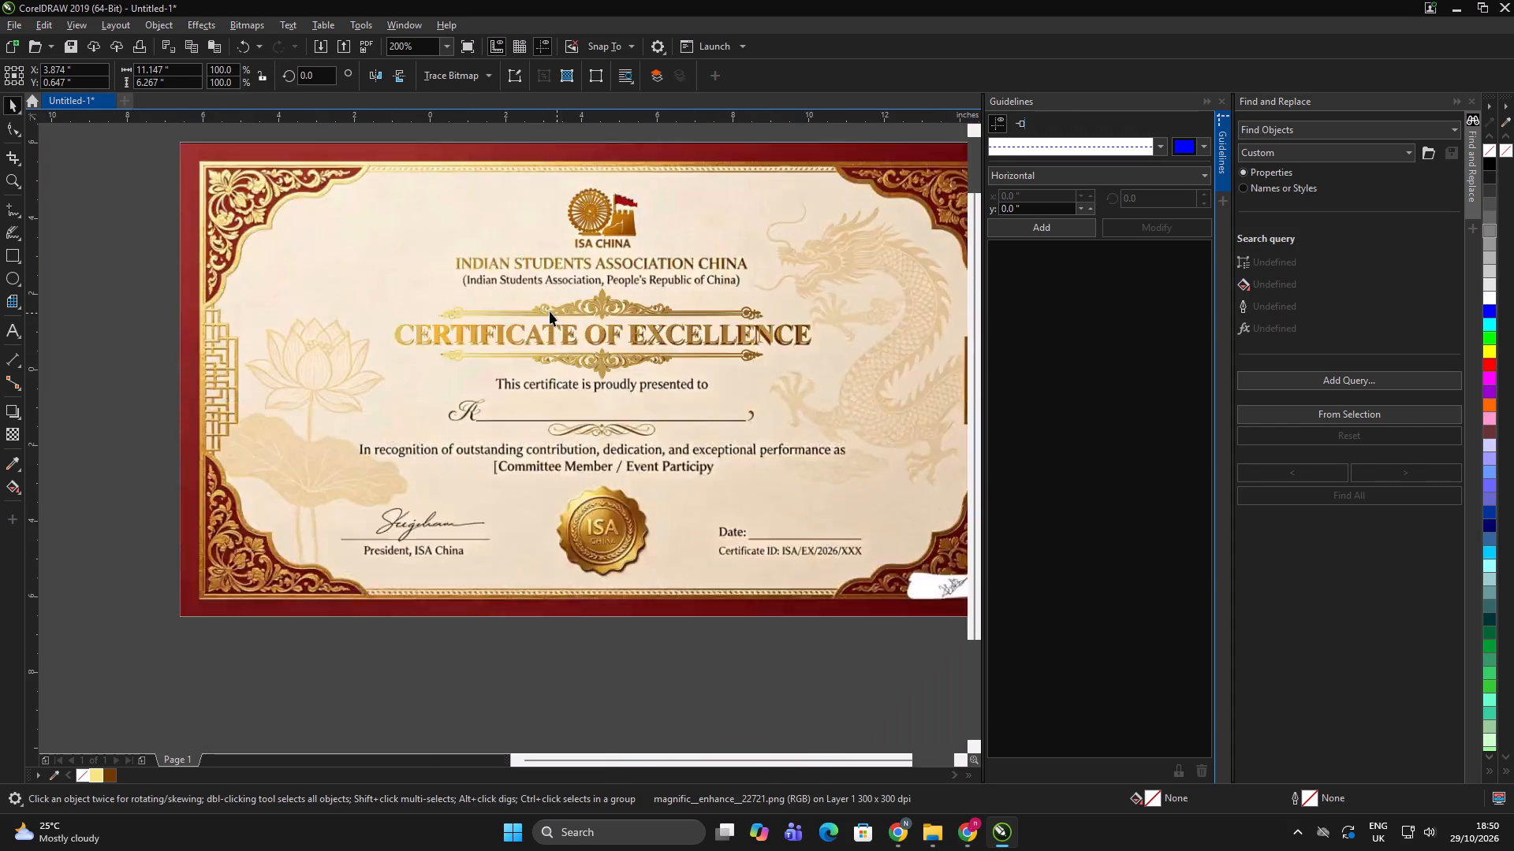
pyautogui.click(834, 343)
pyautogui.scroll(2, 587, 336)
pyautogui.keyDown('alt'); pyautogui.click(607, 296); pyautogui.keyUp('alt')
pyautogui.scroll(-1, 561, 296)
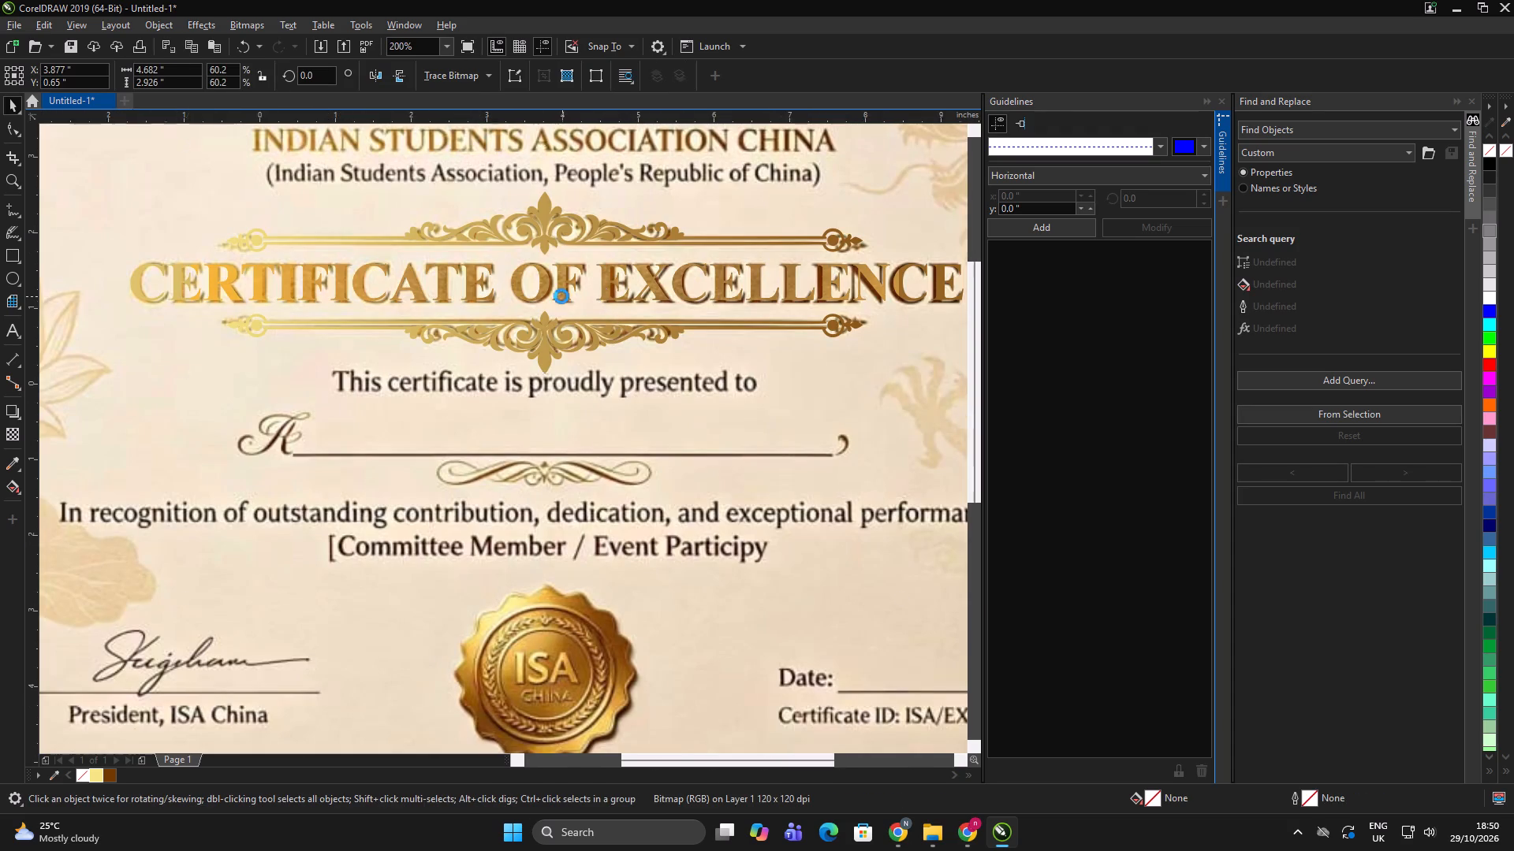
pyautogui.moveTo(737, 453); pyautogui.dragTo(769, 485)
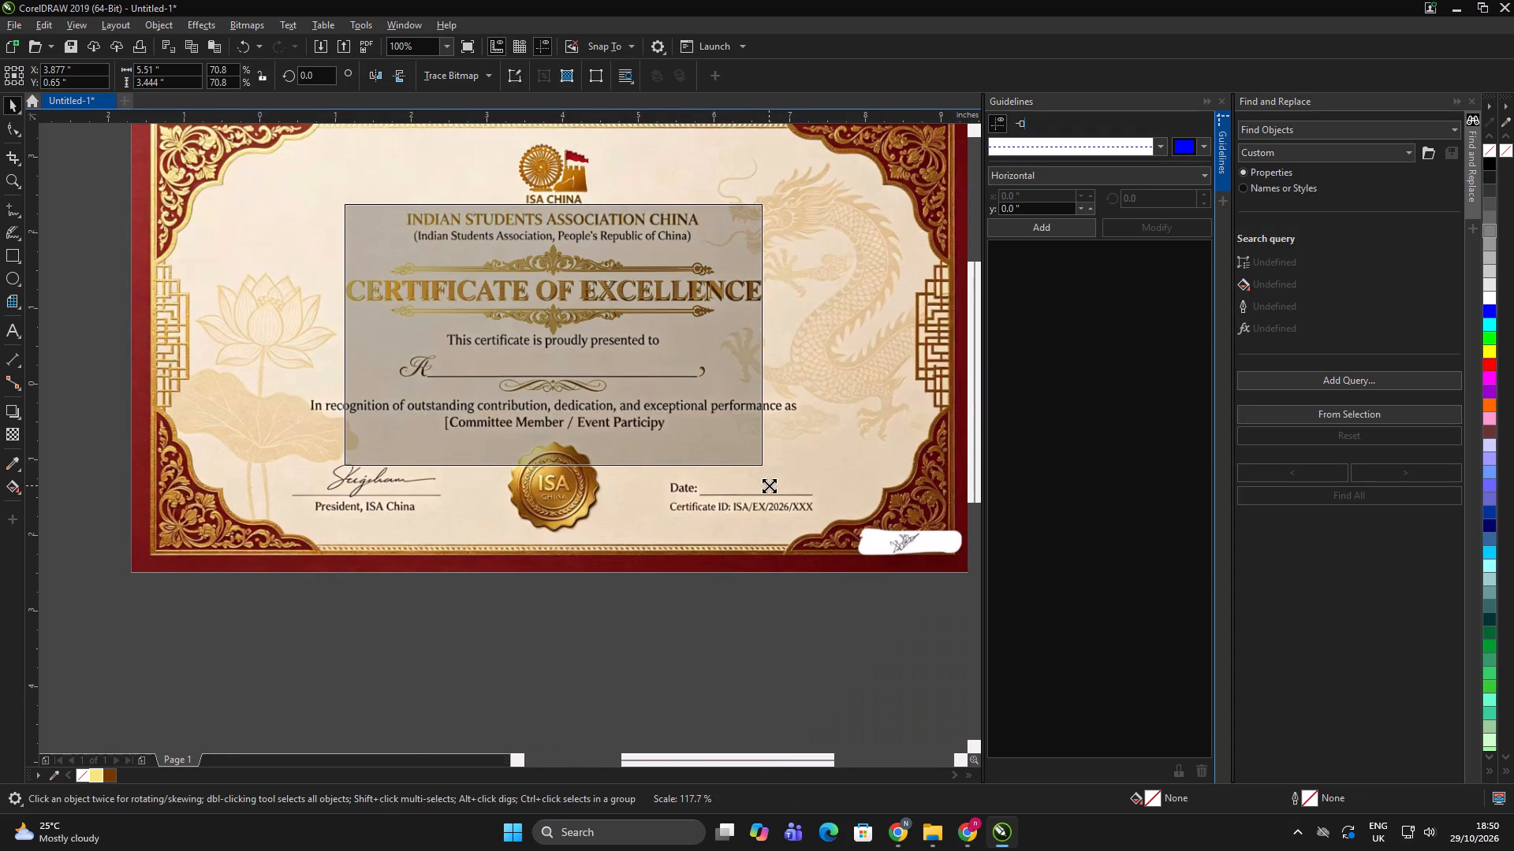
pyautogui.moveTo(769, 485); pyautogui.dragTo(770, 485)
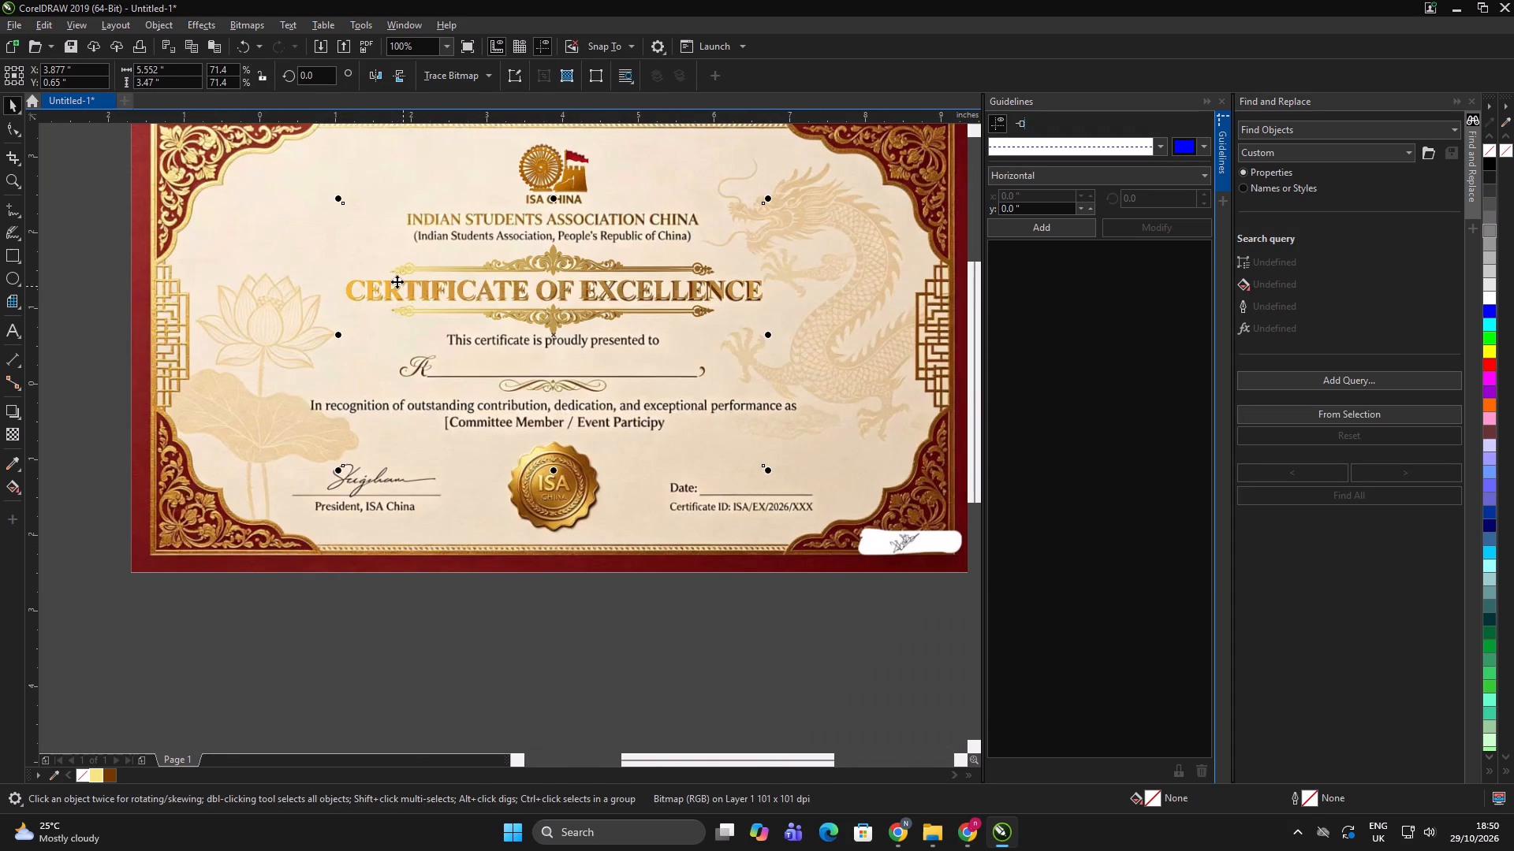
# Move the reference certificate aside to examine the title's gold paper texture on the blank background, and undo the move.
pyautogui.scroll(2, 397, 281)
pyautogui.scroll(-3, 531, 278)
pyautogui.scroll(-2, 714, 289)
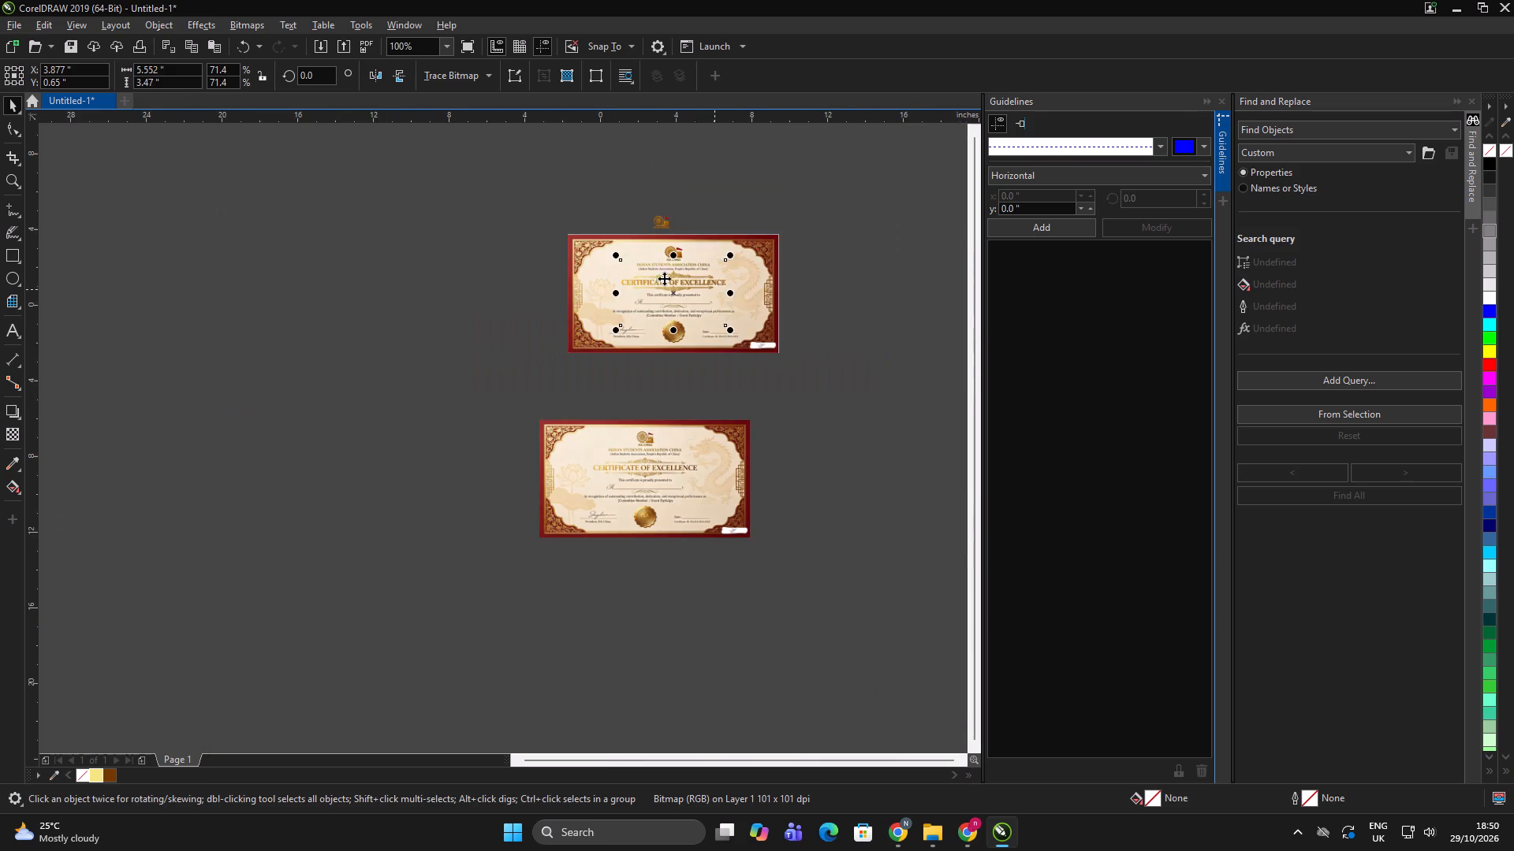
pyautogui.click(765, 338)
pyautogui.moveTo(759, 307); pyautogui.dragTo(468, 309)
pyautogui.scroll(6, 654, 284)
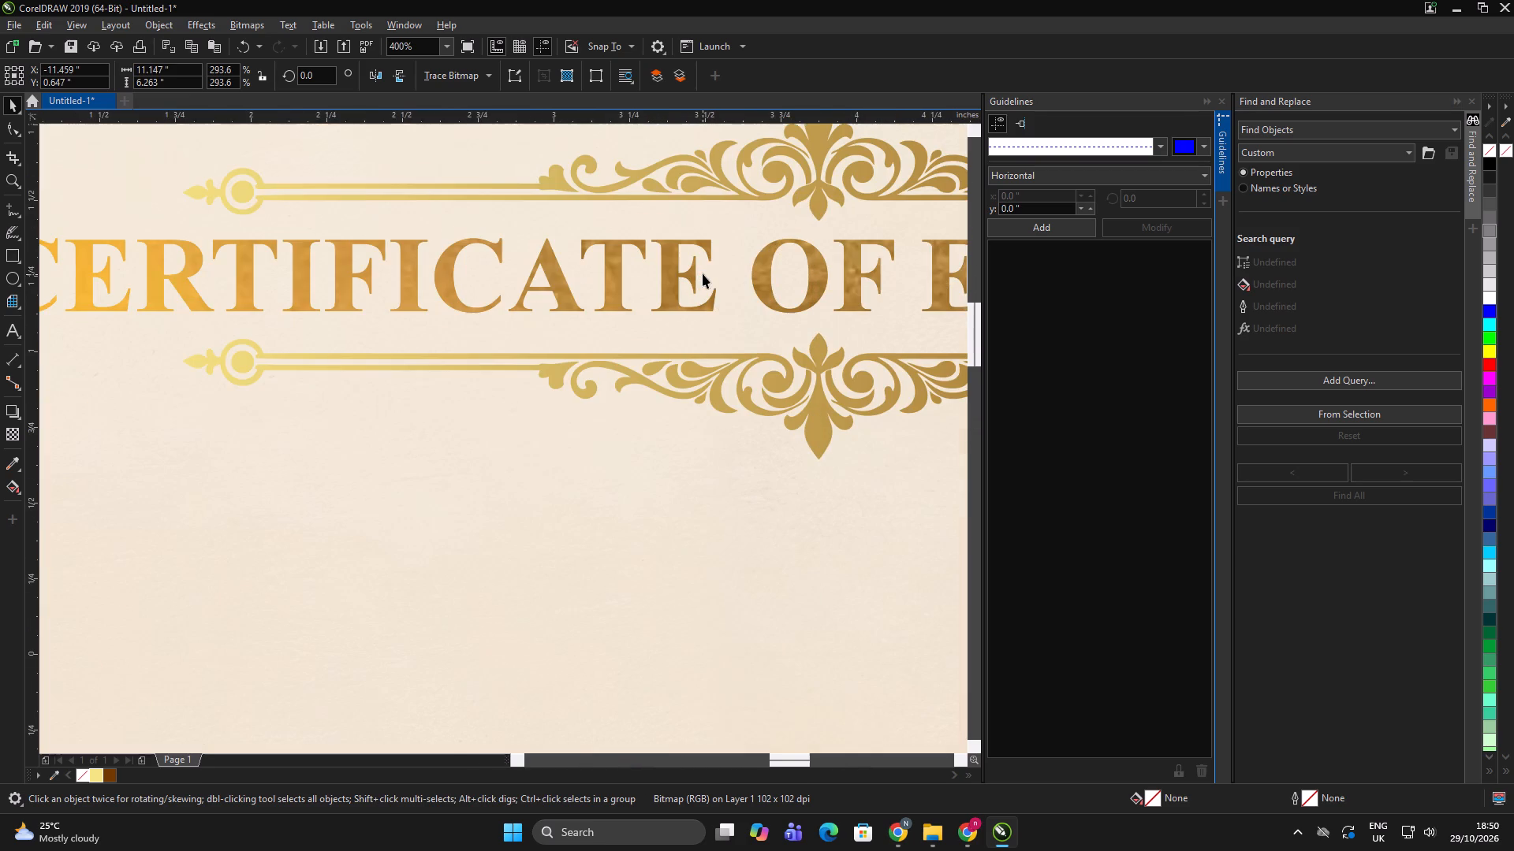
pyautogui.scroll(-6, 698, 276)
pyautogui.hotkey('ctrl', 'z')
# Reselect the gold texture clipped inside the title and shrink it from its centre to about 3.151 × 1.969 in.
pyautogui.click(844, 328)
pyautogui.scroll(1, 671, 273)
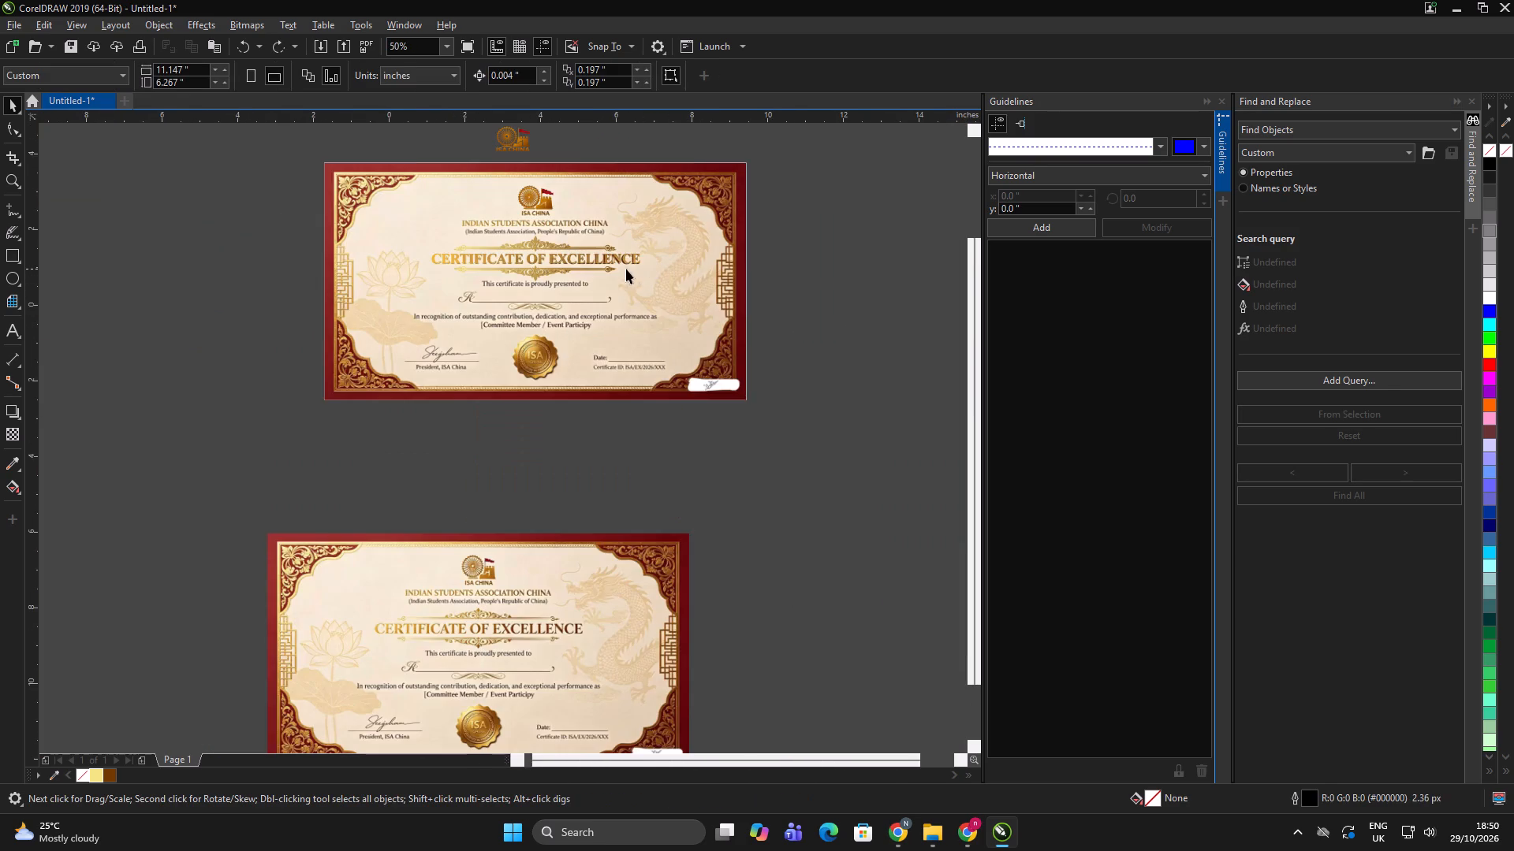
pyautogui.scroll(2, 619, 263)
pyautogui.keyDown('alt'); pyautogui.click(617, 251); pyautogui.keyUp('alt')
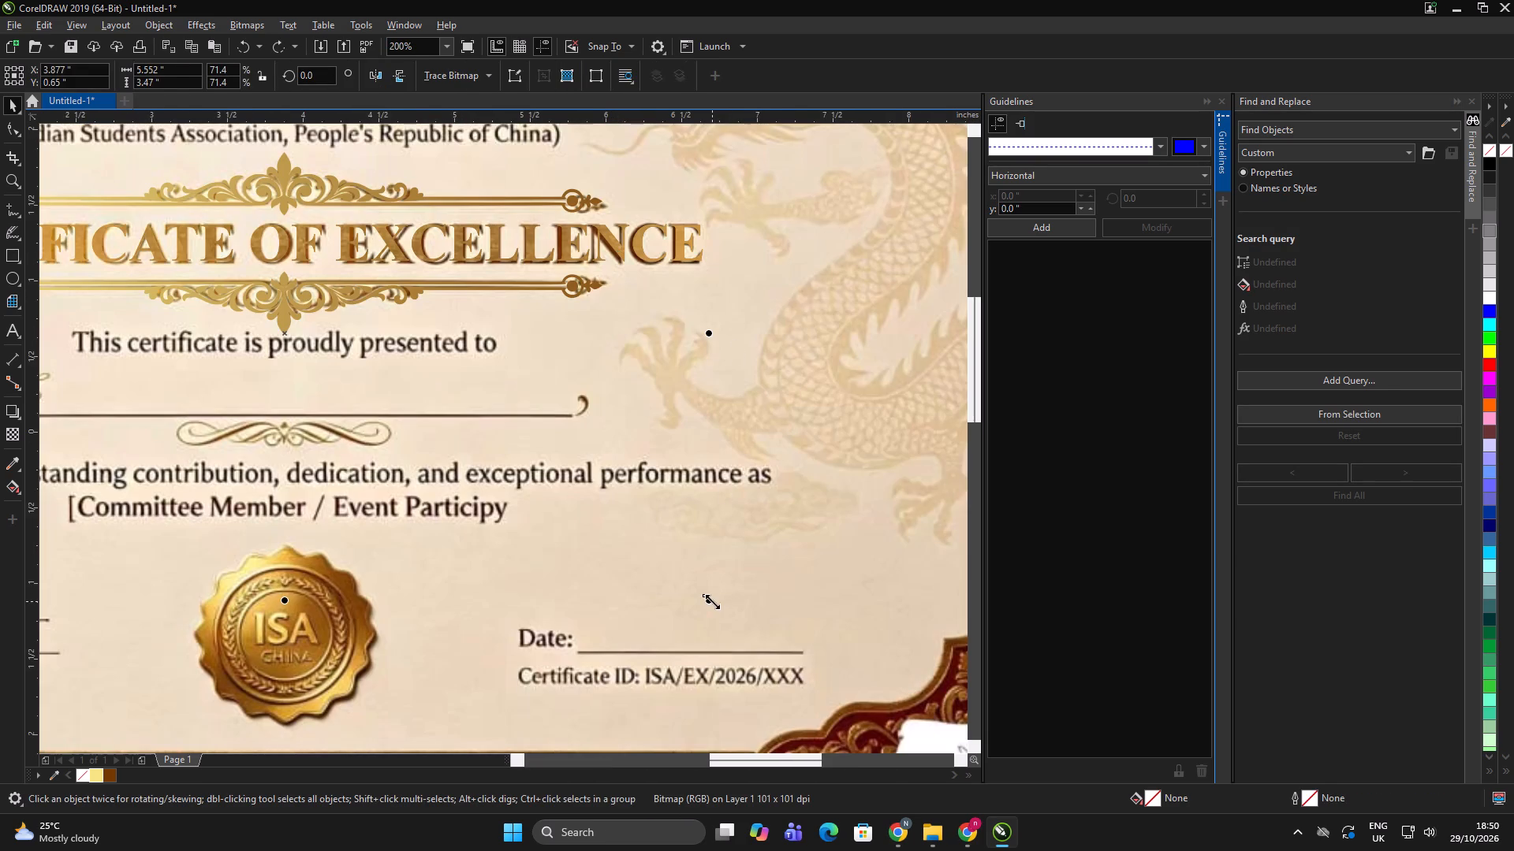
pyautogui.moveTo(712, 601); pyautogui.dragTo(531, 585)
pyautogui.scroll(1, 306, 239)
pyautogui.scroll(-2, 556, 267)
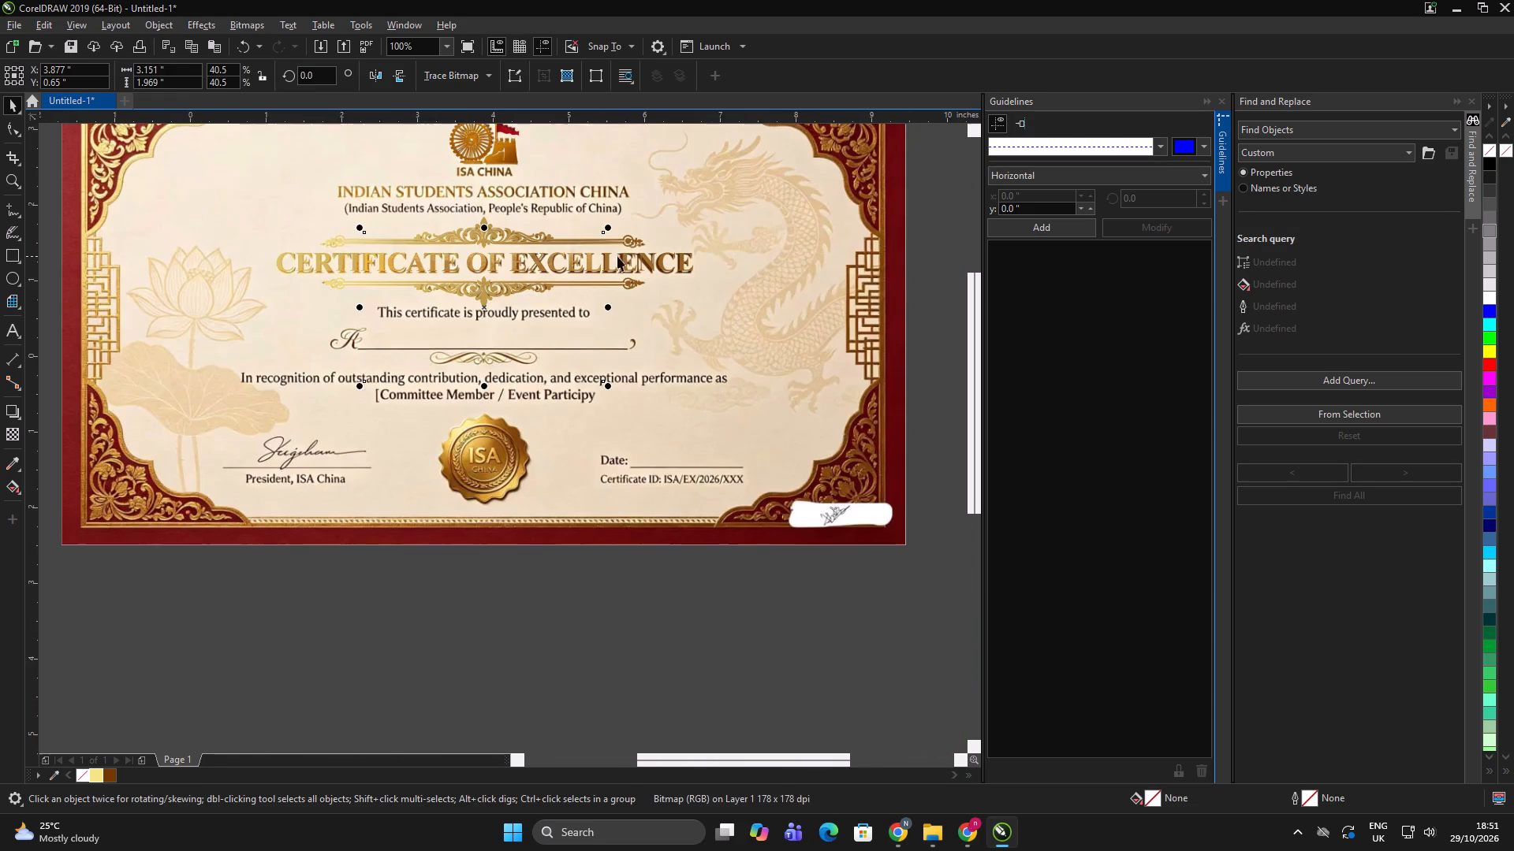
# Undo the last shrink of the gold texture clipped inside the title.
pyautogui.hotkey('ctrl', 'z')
# Move the reference certificate aside to examine the title's gold texture on the blank background, and undo the move.
pyautogui.scroll(-2, 671, 281)
pyautogui.click(781, 352)
pyautogui.click(694, 305)
pyautogui.moveTo(710, 285); pyautogui.dragTo(501, 286)
pyautogui.scroll(2, 666, 284)
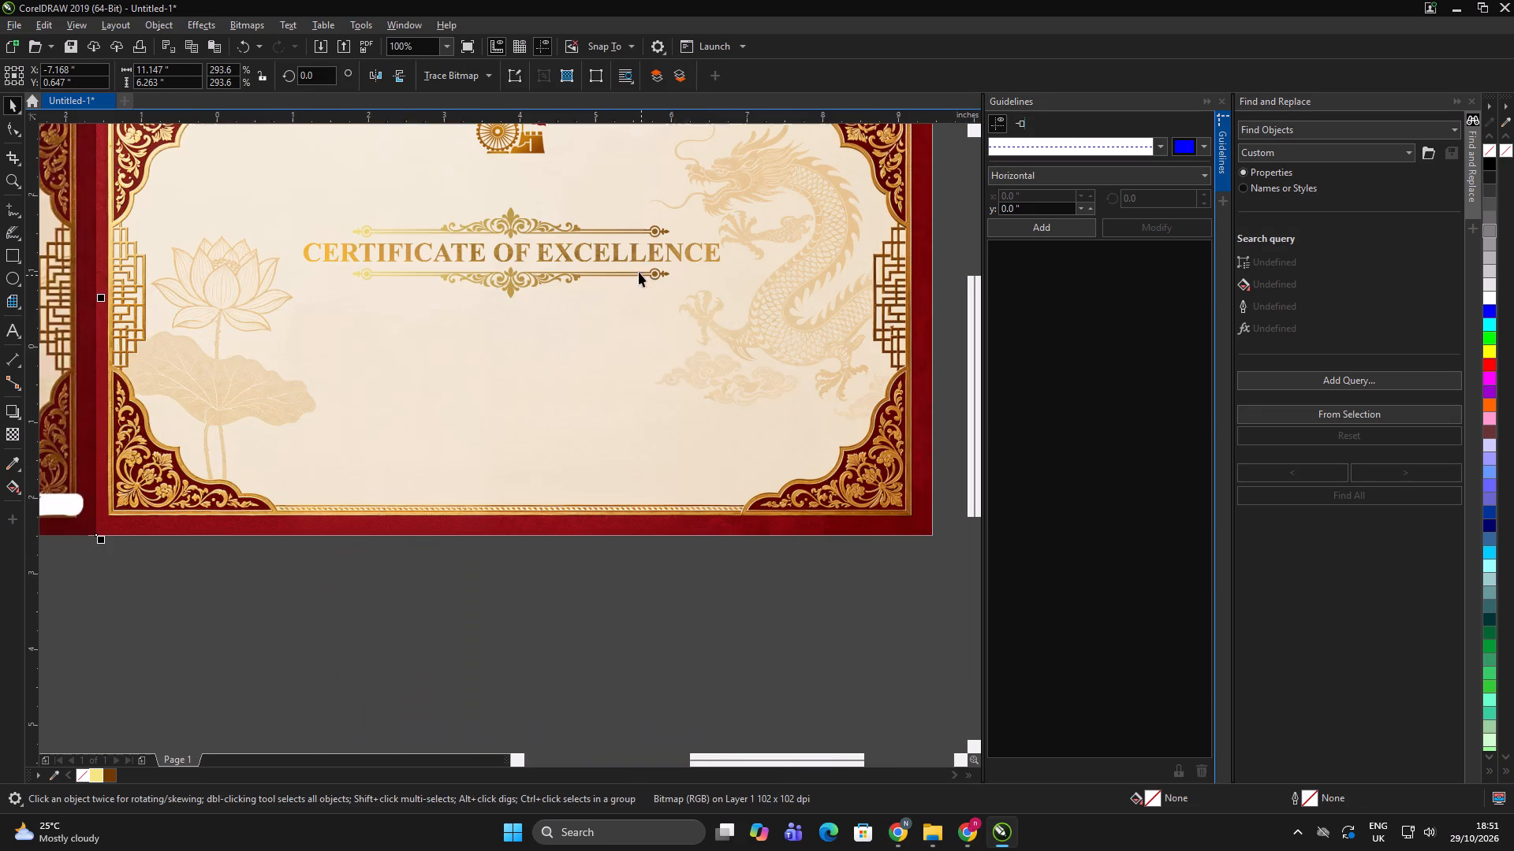
pyautogui.scroll(1, 619, 245)
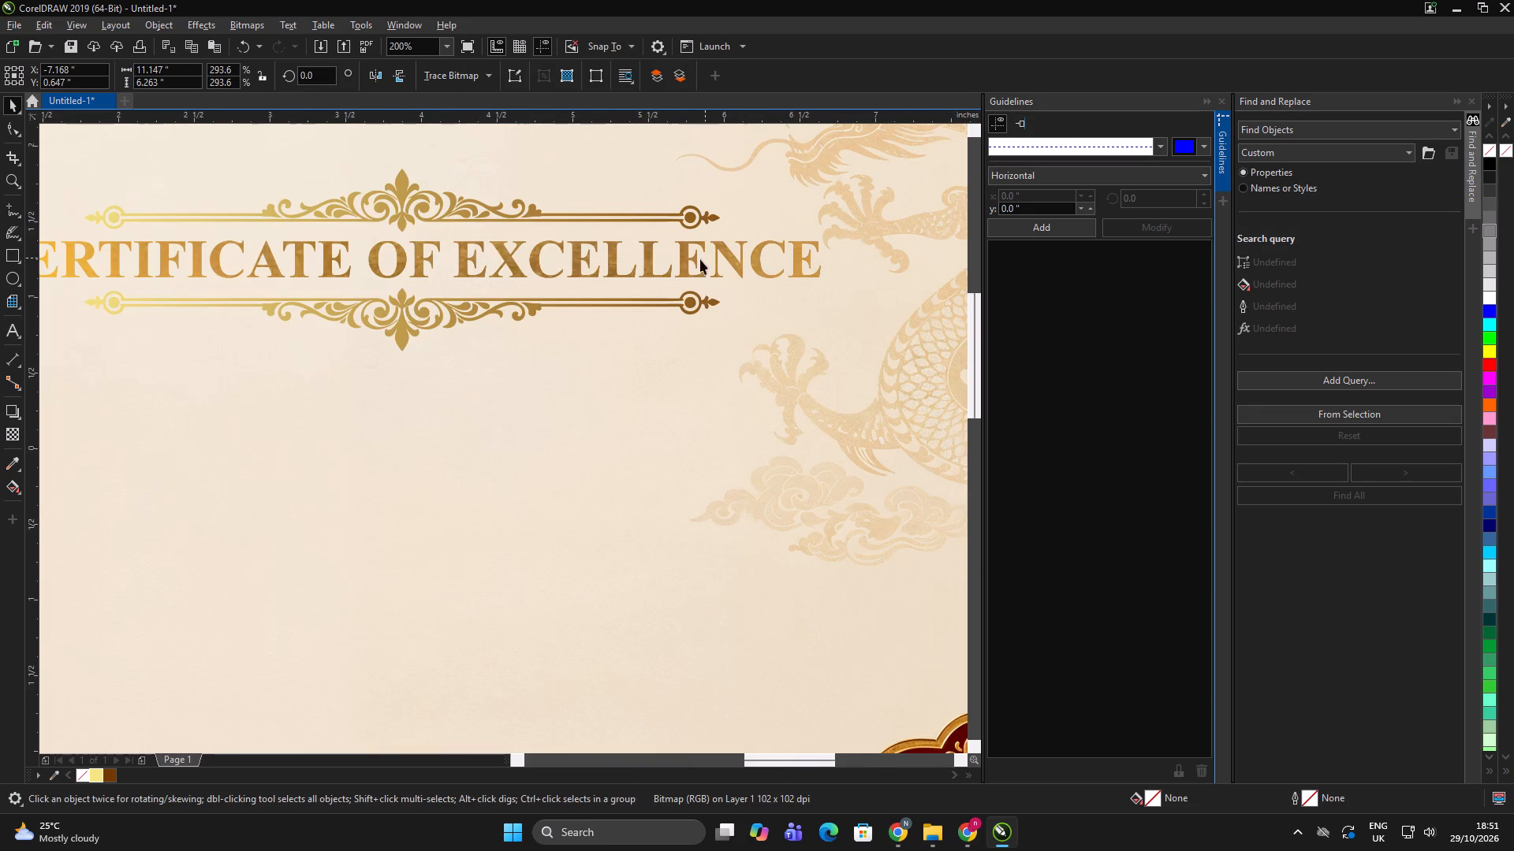
pyautogui.scroll(-3, 680, 264)
pyautogui.scroll(1, 701, 258)
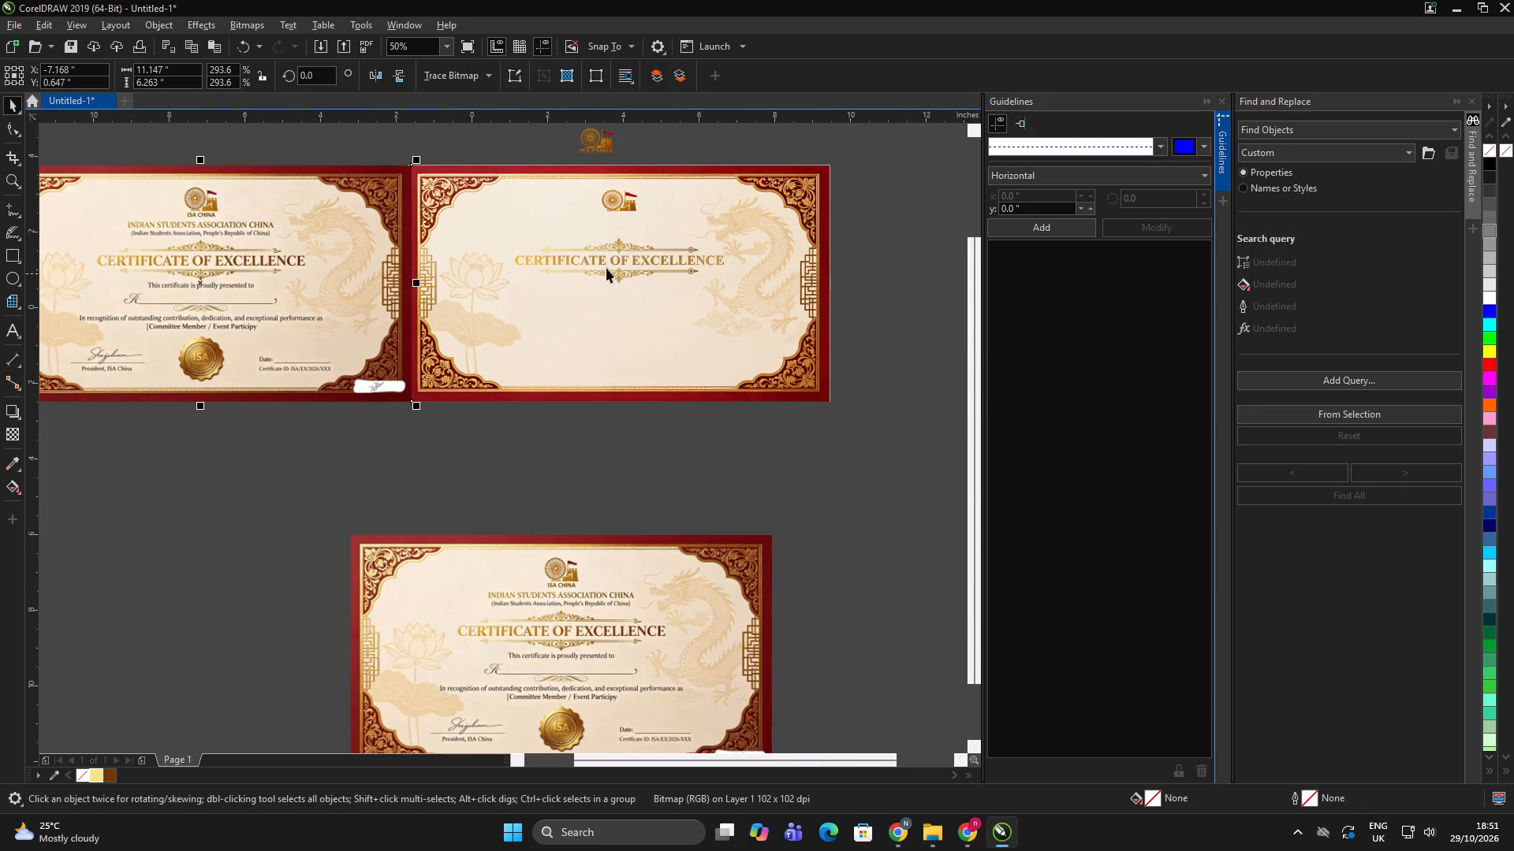
pyautogui.scroll(1, 559, 255)
pyautogui.scroll(-1, 627, 273)
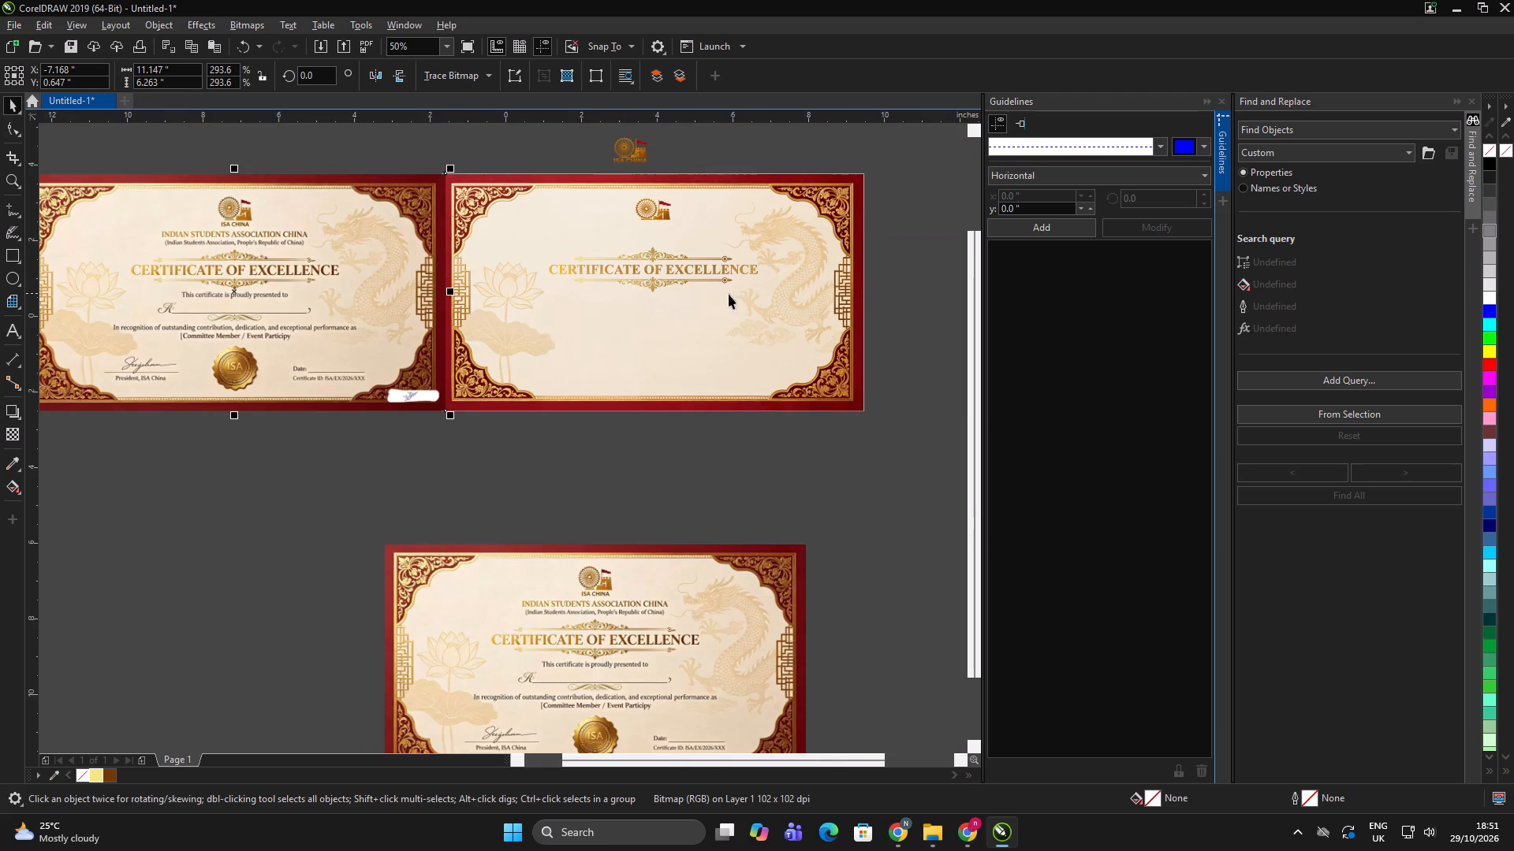
pyautogui.hotkey('ctrl', 'z')
pyautogui.click(931, 273)
# In Chrome, open Vecteezy's yellow-to-brown gold paper background among the related images and copy it.
pyautogui.hotkey('alt', 'Tab')
pyautogui.scroll(-5, 1376, 558)
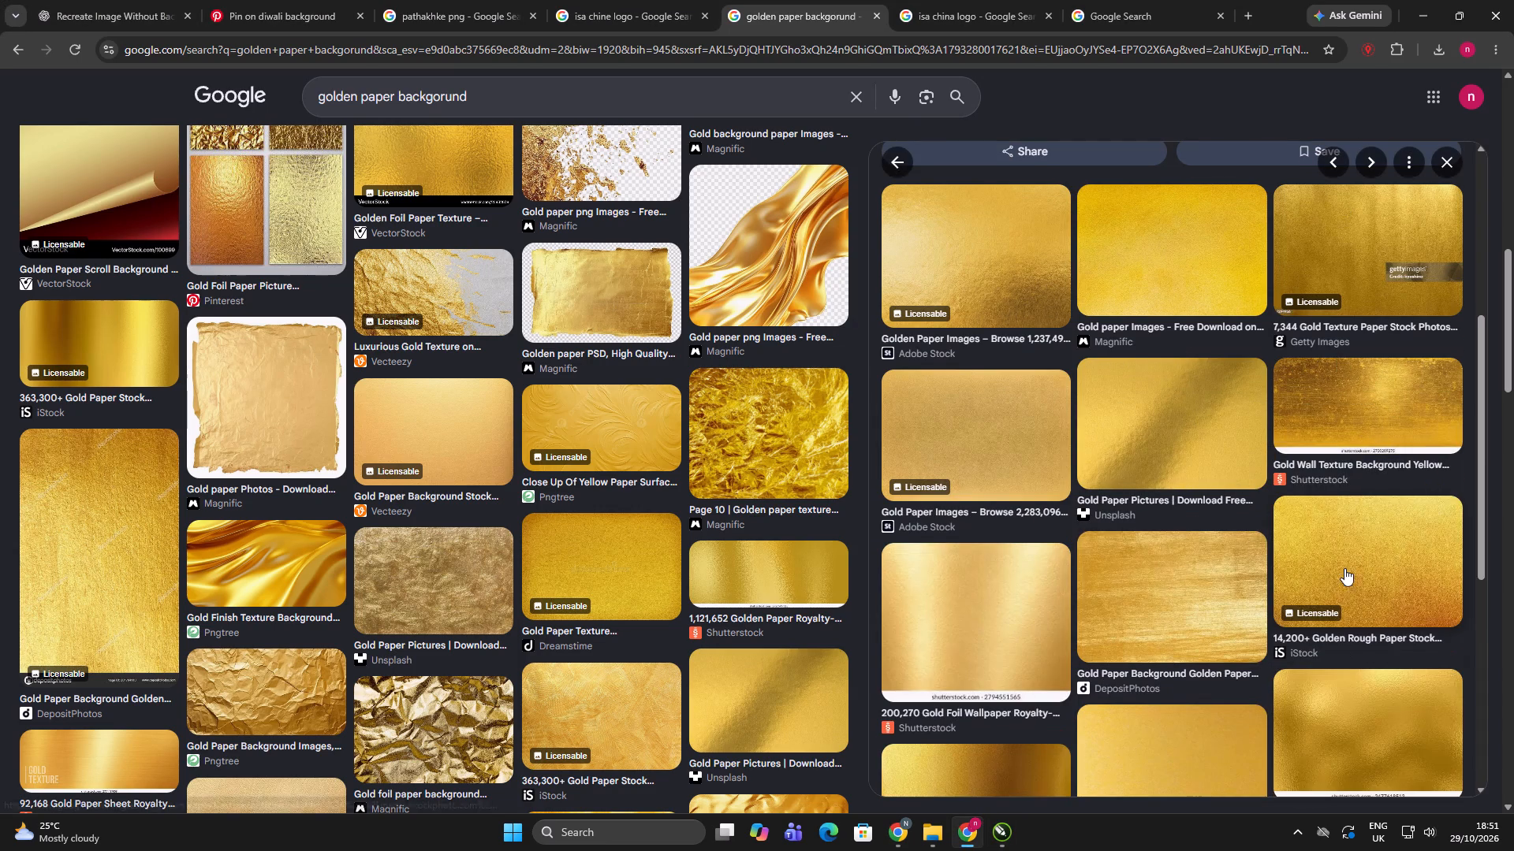
pyautogui.scroll(-5, 1329, 554)
pyautogui.click(933, 399)
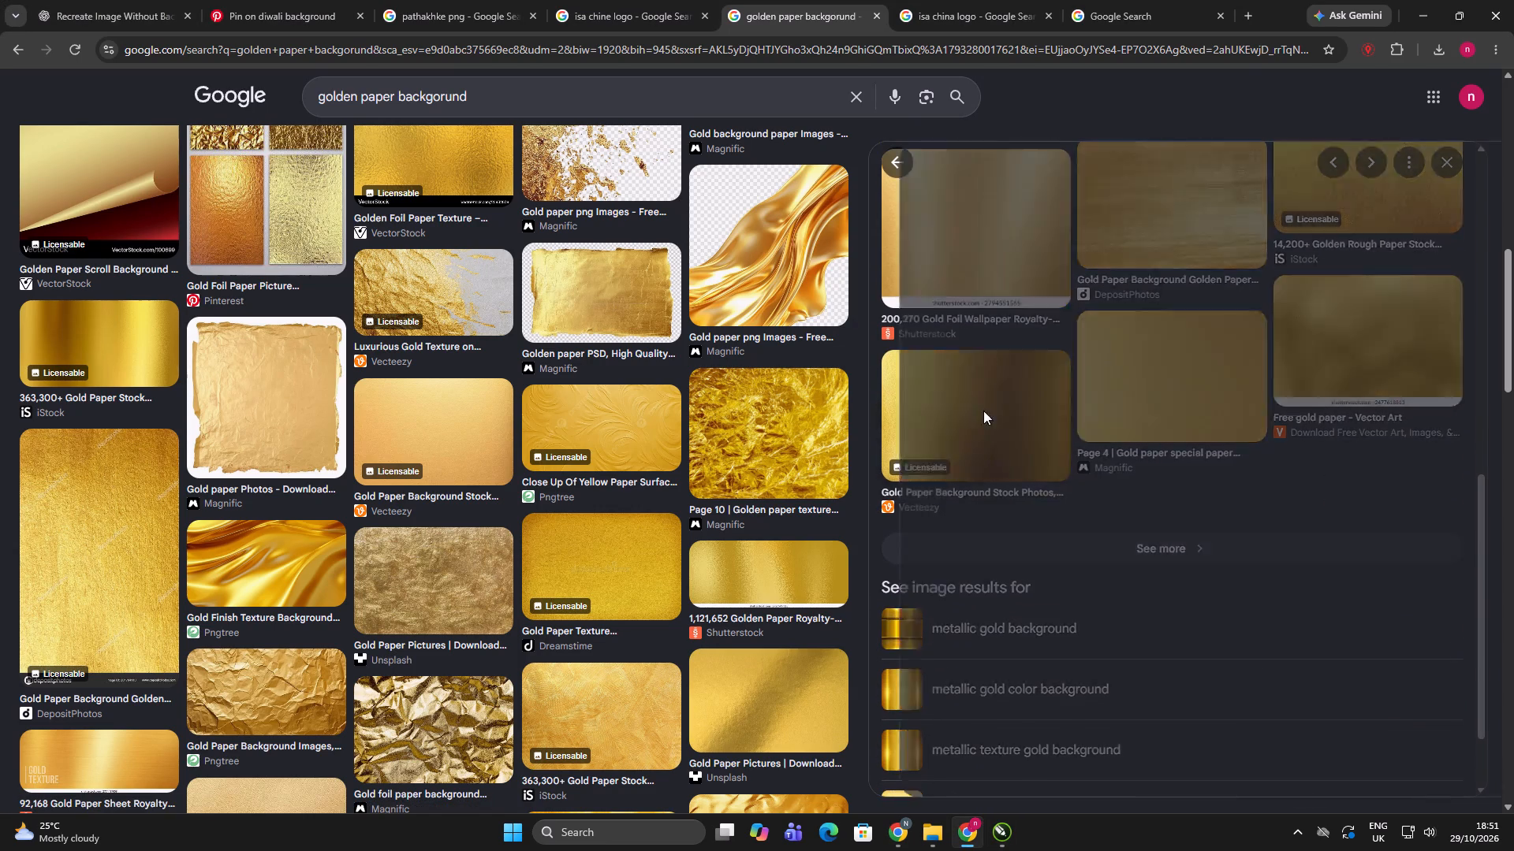
pyautogui.rightClick(1054, 261)
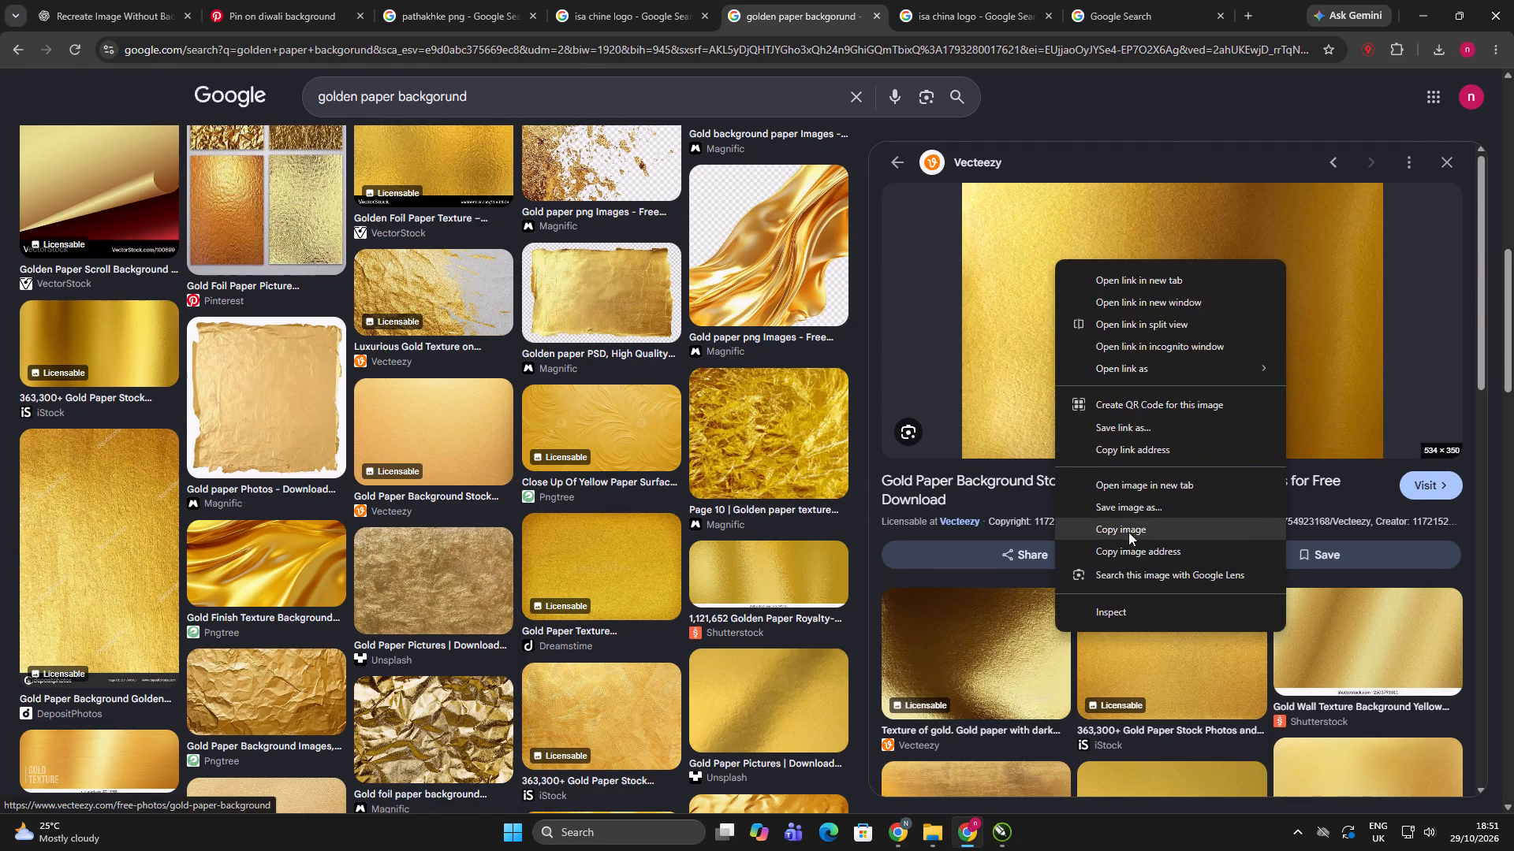
pyautogui.click(1128, 532)
# Paste the copied gold texture into CorelDRAW, shrink it from its centre to about 4.104 × 2.69 in, and cut it.
pyautogui.hotkey('alt', 'Tab')
pyautogui.click(820, 476)
pyautogui.hotkey('ctrl', 'v')
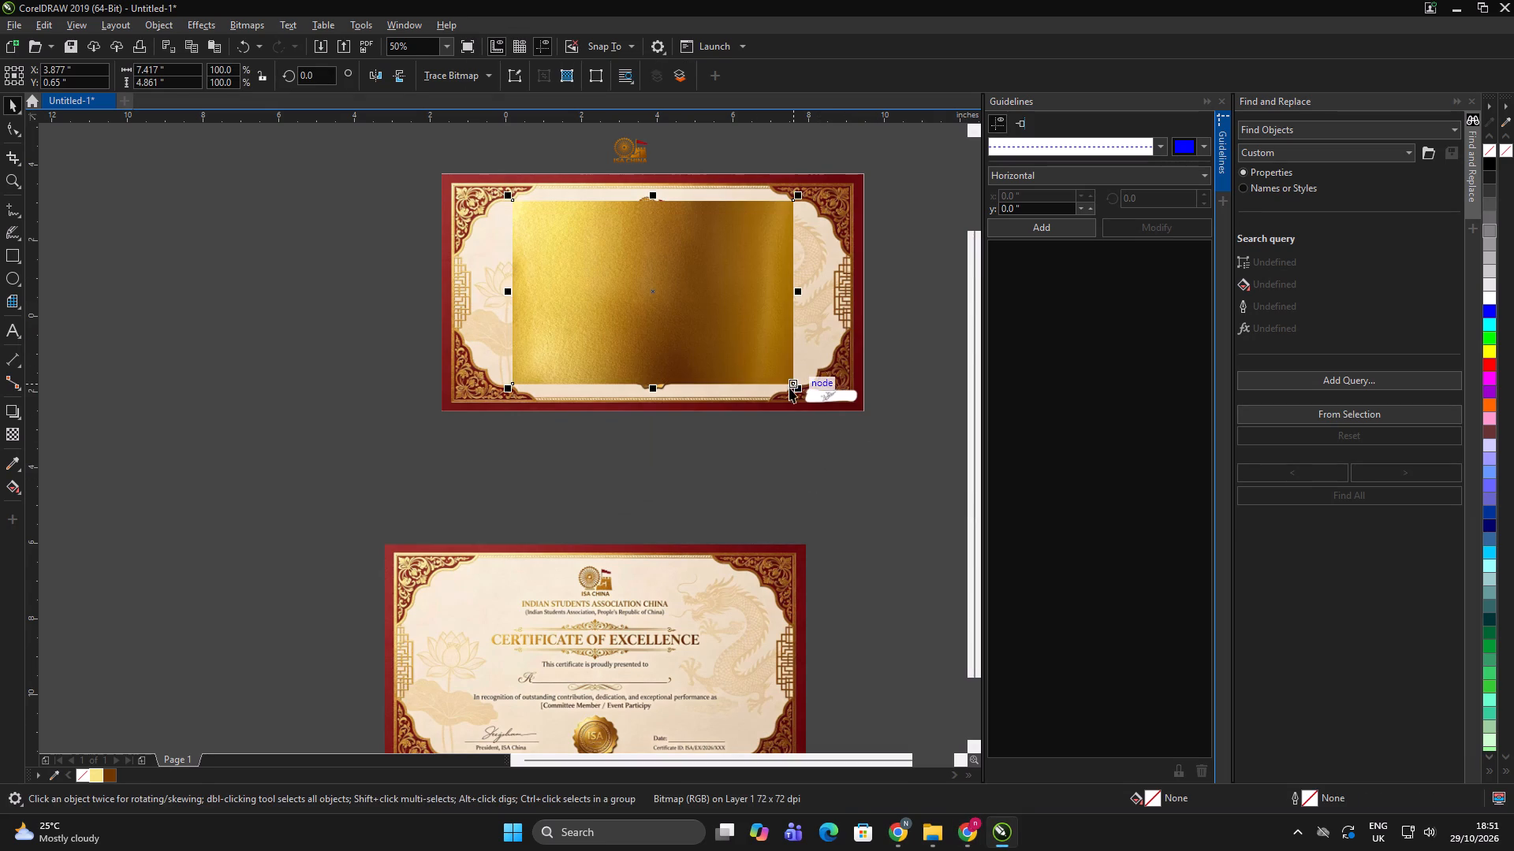
pyautogui.keyDown('shift'); pyautogui.moveTo(799, 390); pyautogui.dragTo(736, 403); pyautogui.keyUp('shift')
pyautogui.hotkey('ctrl', 'x')
# Open the title's PowerClip contents and replace the old gold paper texture with the cut Vecteezy texture.
pyautogui.scroll(2, 625, 260)
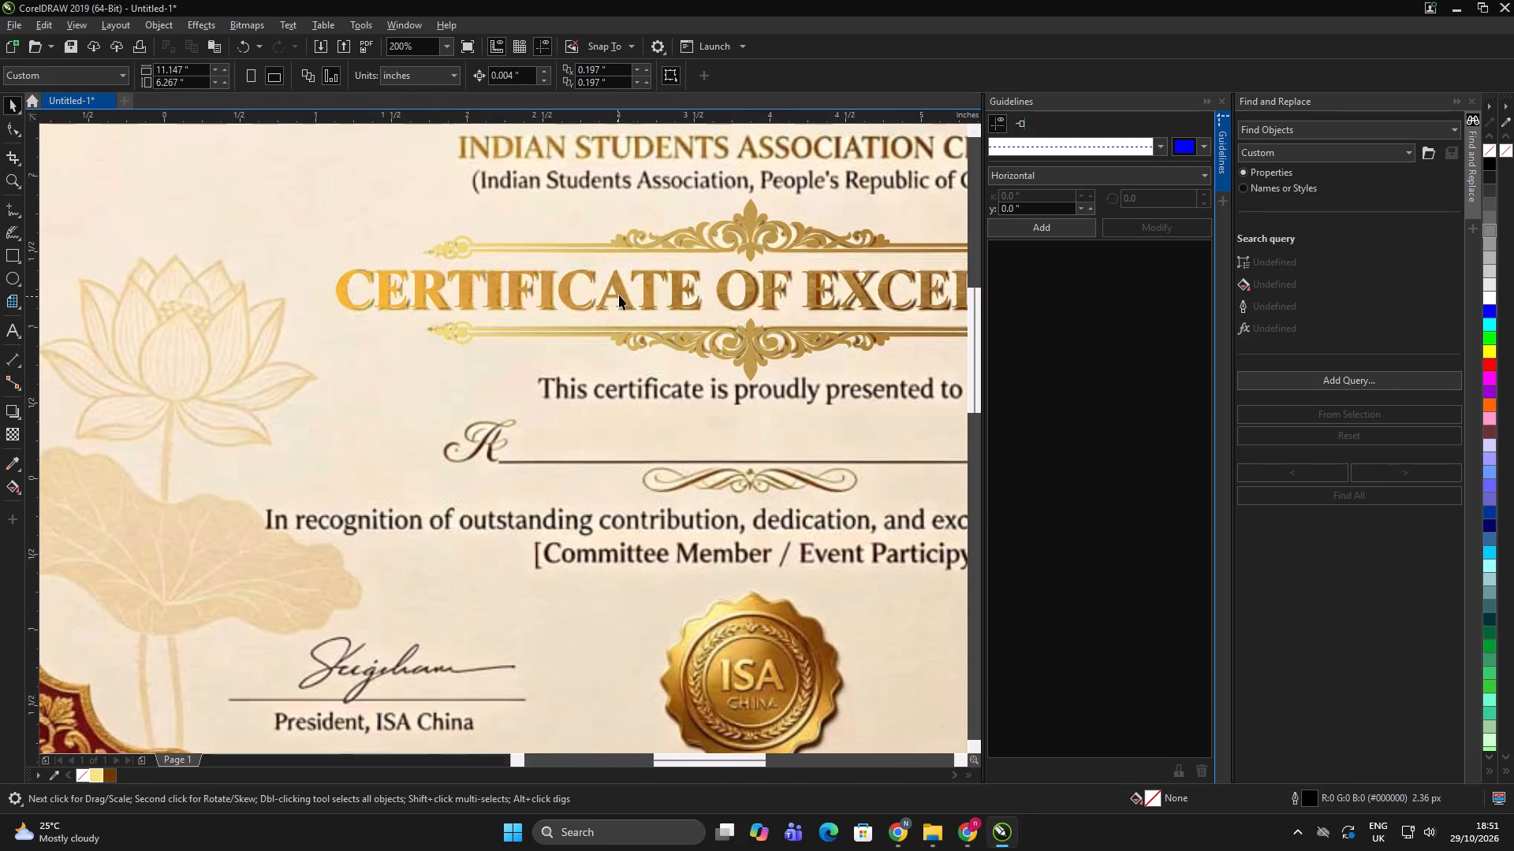
pyautogui.click(619, 295)
pyautogui.click(77, 137)
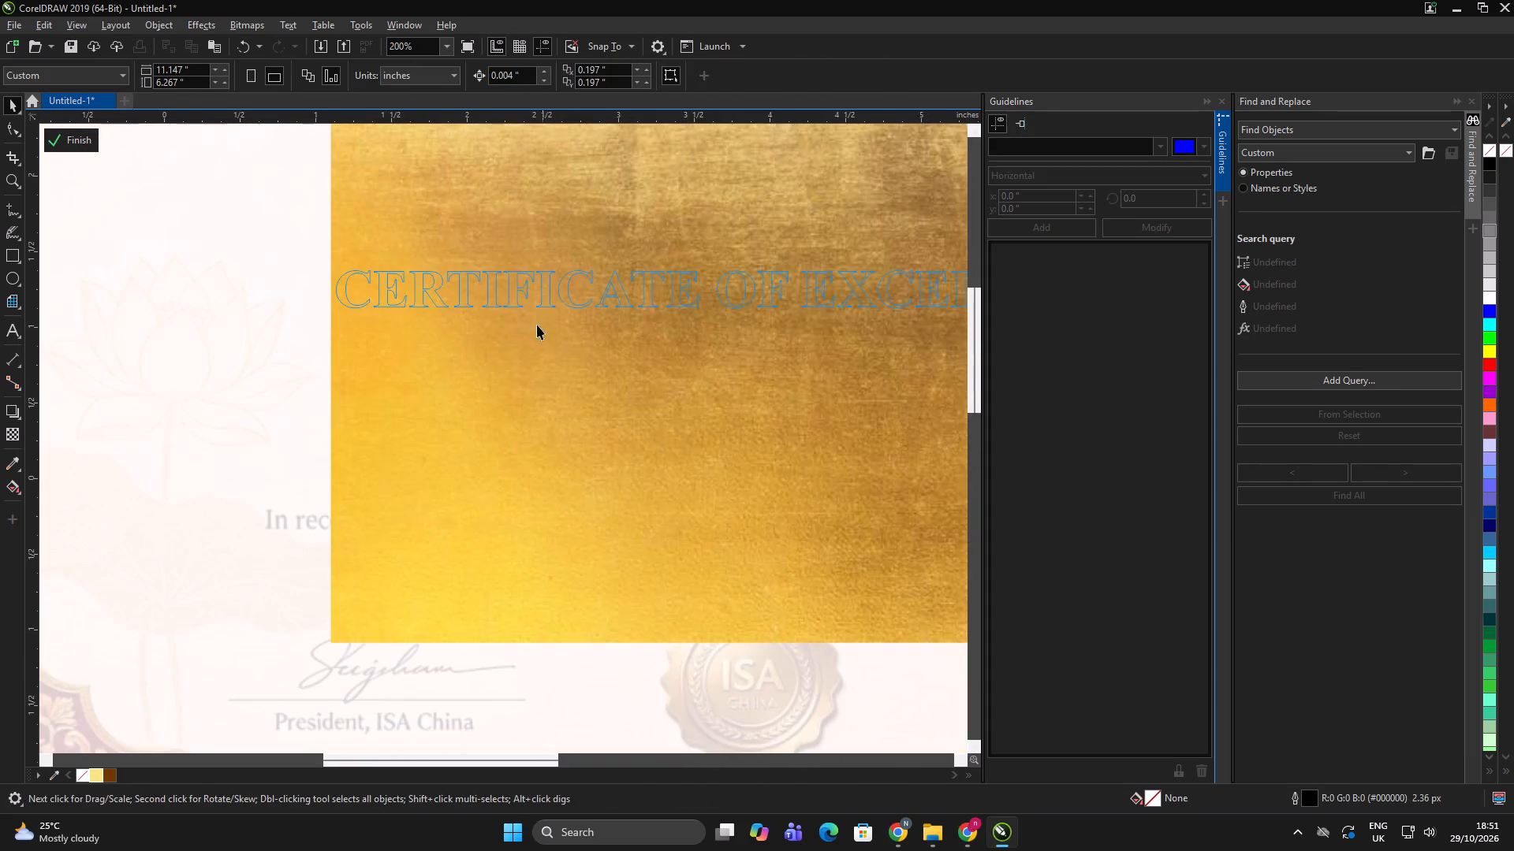
pyautogui.scroll(-2, 487, 380)
pyautogui.click(484, 391)
pyautogui.press('Delete')
pyautogui.hotkey('ctrl', 'v')
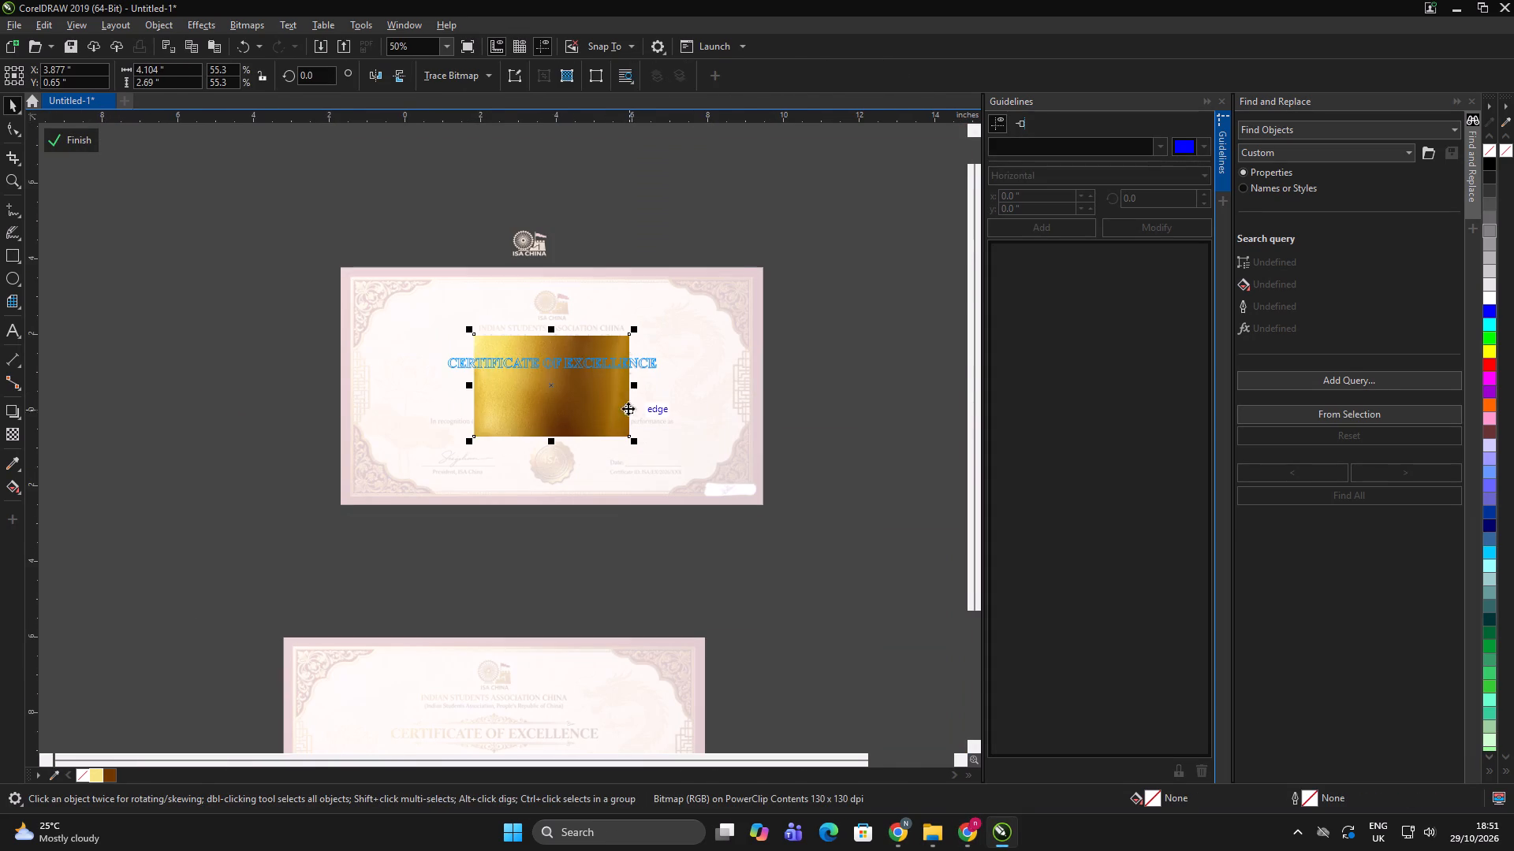
# Enlarge the new texture to about 5.552 × 3.639 in, position it over the title lettering, and finish editing the clip.
pyautogui.scroll(1, 621, 392)
pyautogui.moveTo(646, 485); pyautogui.dragTo(701, 540)
pyautogui.moveTo(642, 474); pyautogui.dragTo(632, 398)
pyautogui.moveTo(626, 396); pyautogui.dragTo(623, 413)
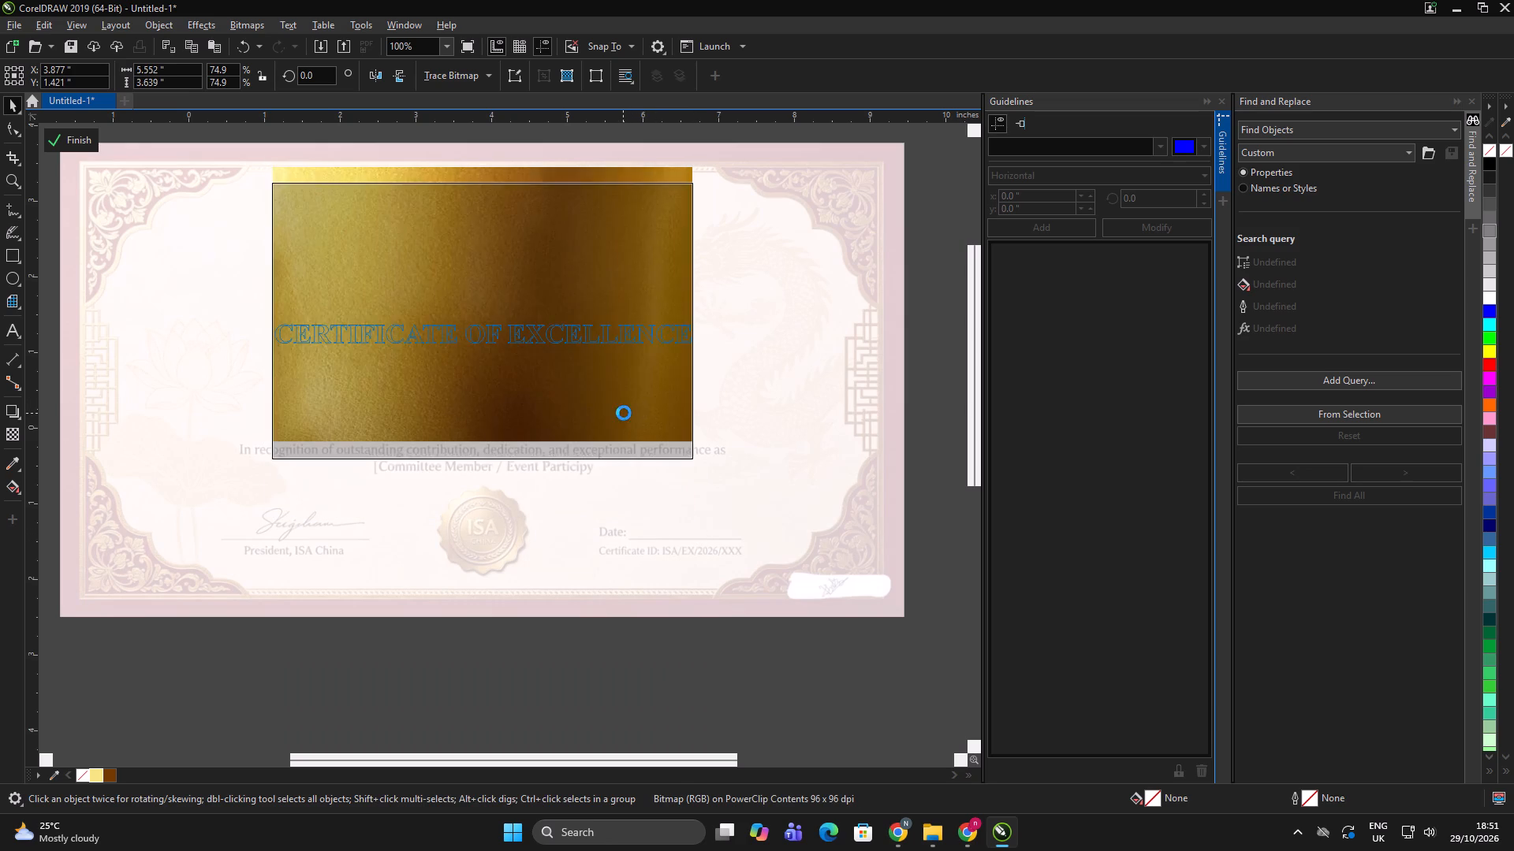
pyautogui.click(78, 138)
# Move the reference certificate aside to examine the newly textured title on the blank background, and undo the move.
pyautogui.click(795, 343)
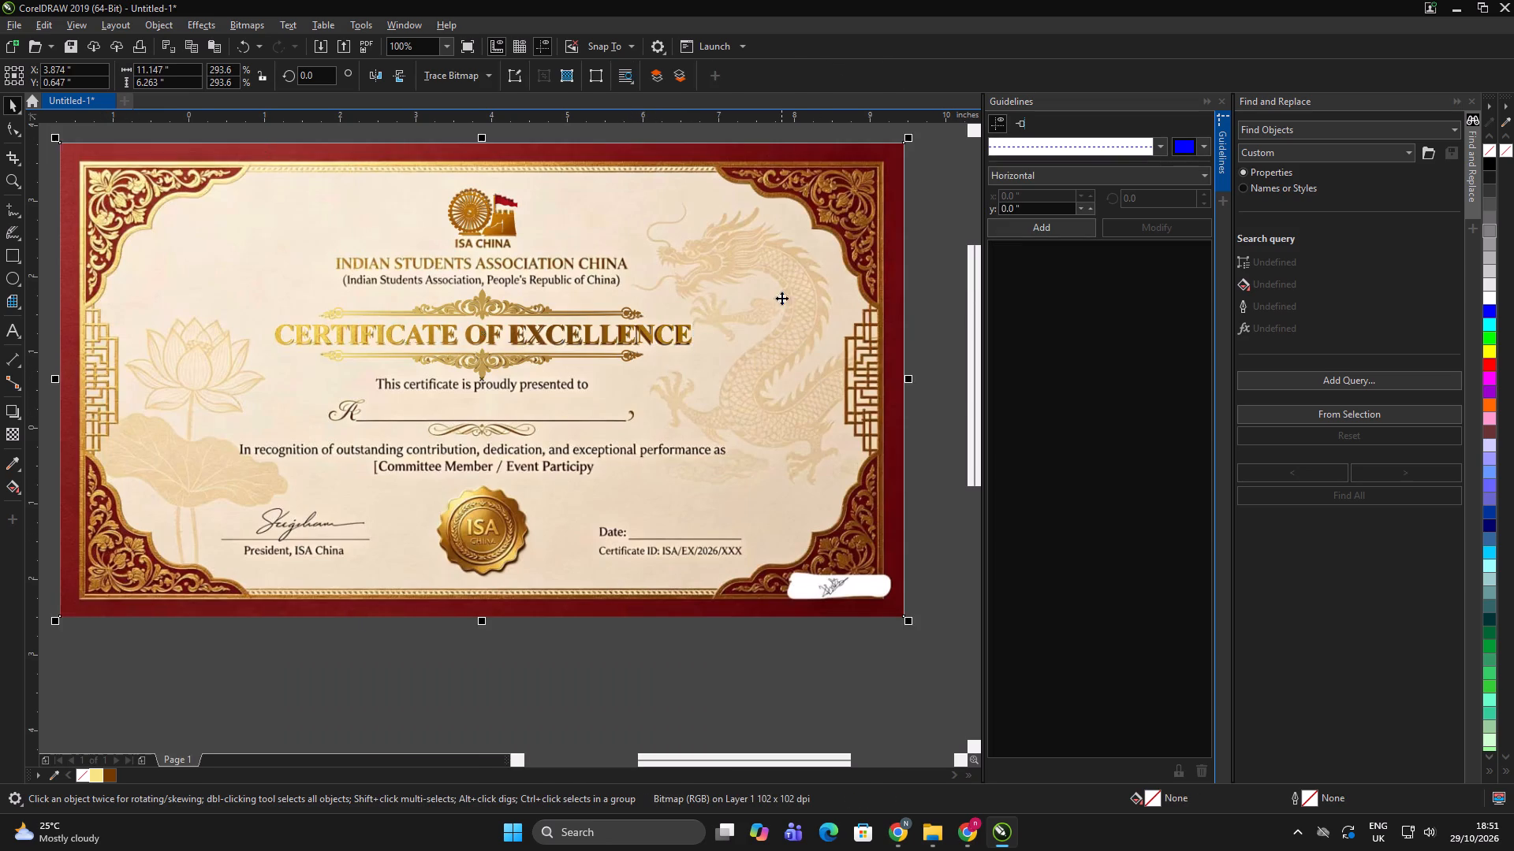
pyautogui.scroll(-2, 781, 298)
pyautogui.moveTo(786, 288); pyautogui.dragTo(405, 315)
pyautogui.scroll(3, 695, 303)
pyautogui.scroll(-2, 561, 299)
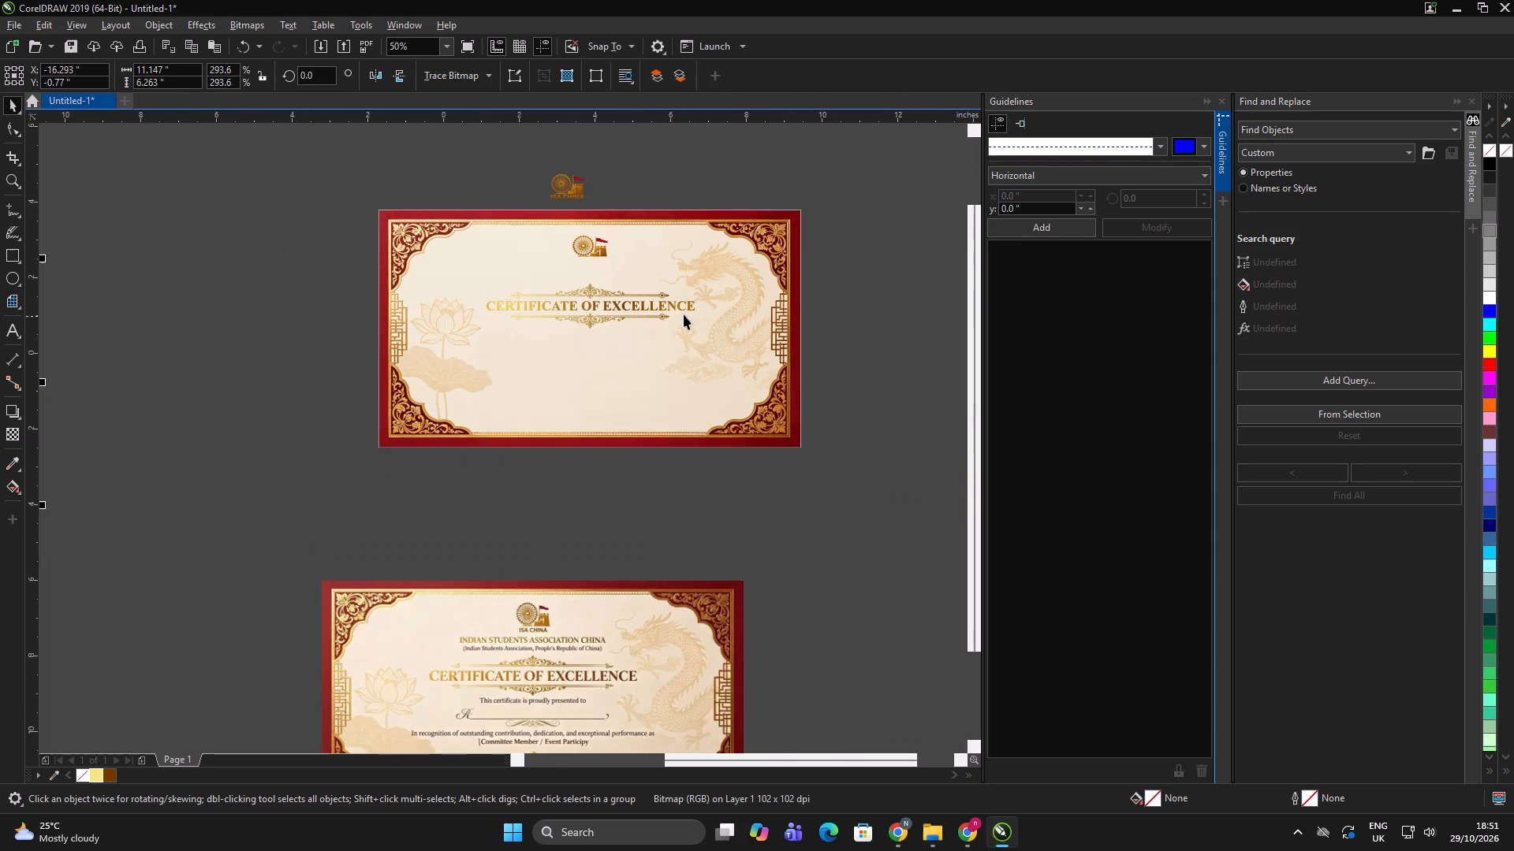
pyautogui.scroll(1, 682, 313)
pyautogui.scroll(-1, 680, 314)
pyautogui.hotkey('ctrl', 'z')
pyautogui.doubleClick(874, 302)
# Examine the reference certificate's name line, headings, title and emblem up close.
pyautogui.scroll(1, 688, 293)
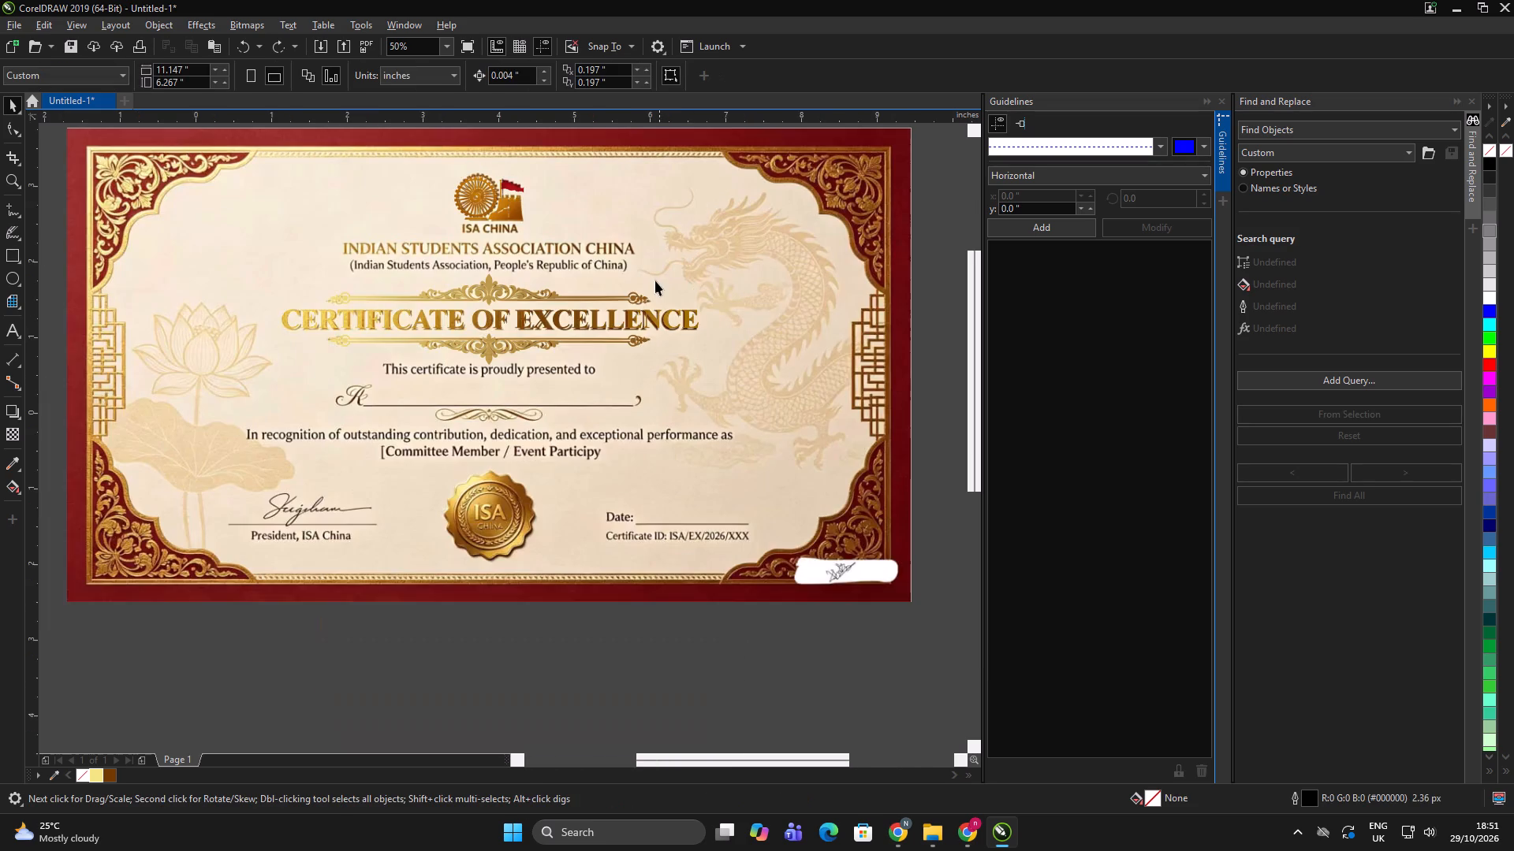
pyautogui.scroll(3, 357, 415)
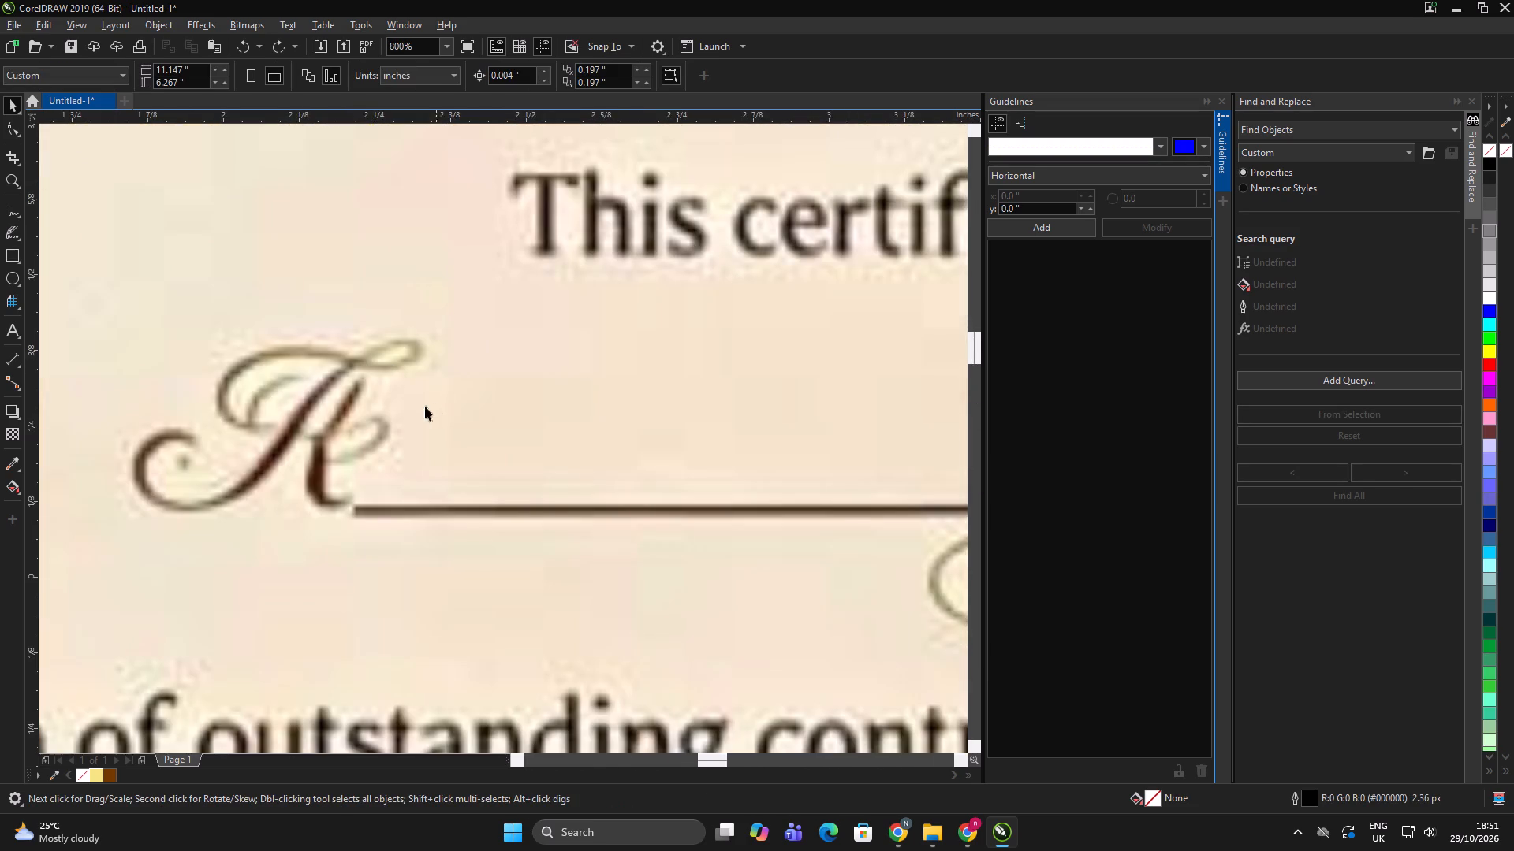
pyautogui.scroll(-4, 337, 403)
pyautogui.doubleClick(747, 381)
pyautogui.scroll(2, 344, 344)
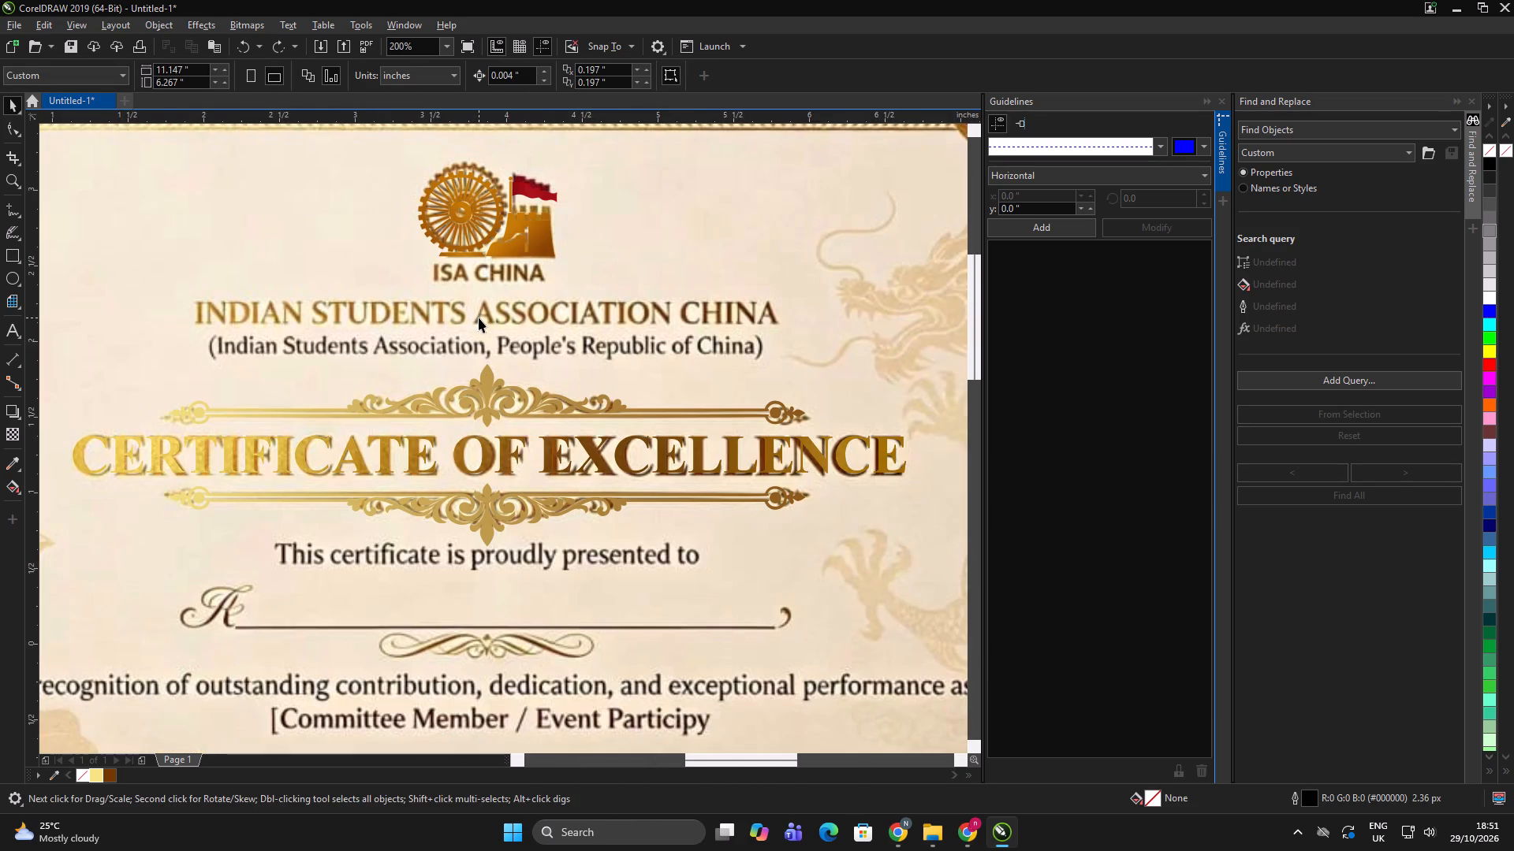
pyautogui.scroll(-1, 468, 325)
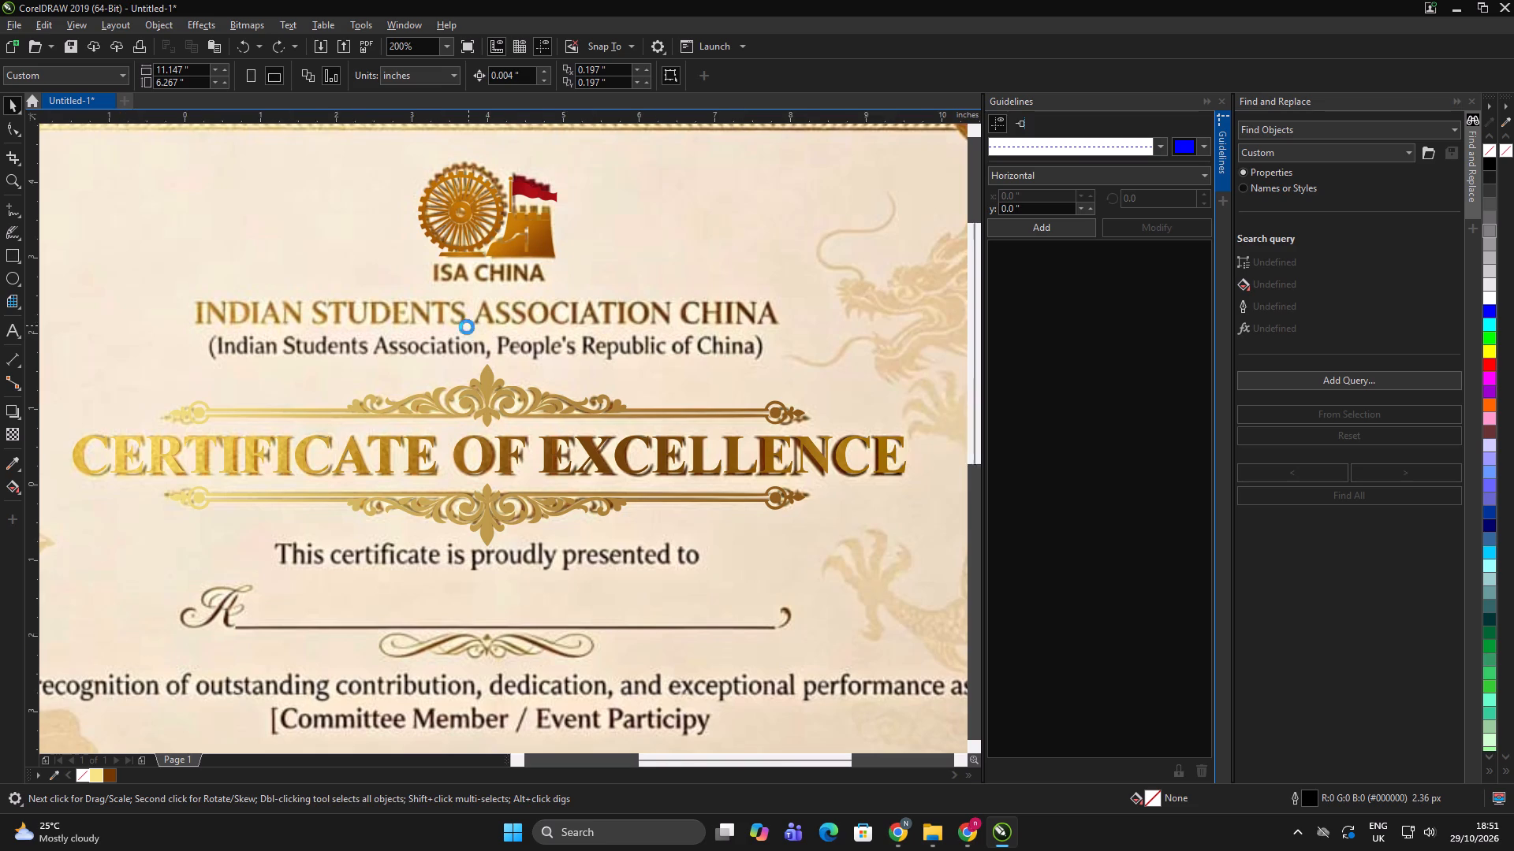
pyautogui.scroll(-1, 467, 327)
pyautogui.doubleClick(753, 312)
pyautogui.scroll(1, 545, 343)
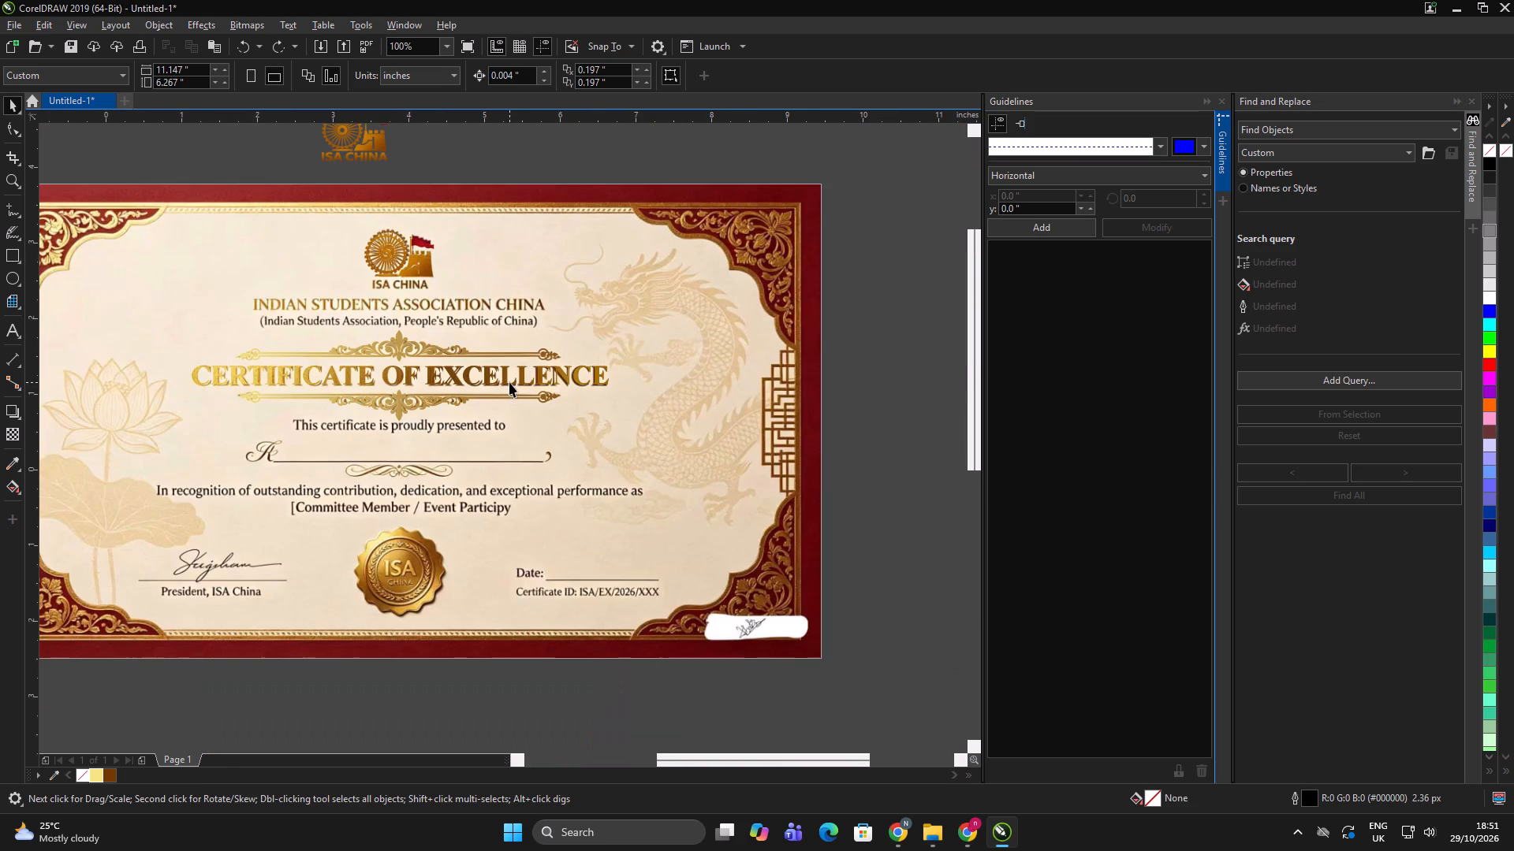
pyautogui.scroll(-1, 568, 329)
pyautogui.scroll(1, 504, 299)
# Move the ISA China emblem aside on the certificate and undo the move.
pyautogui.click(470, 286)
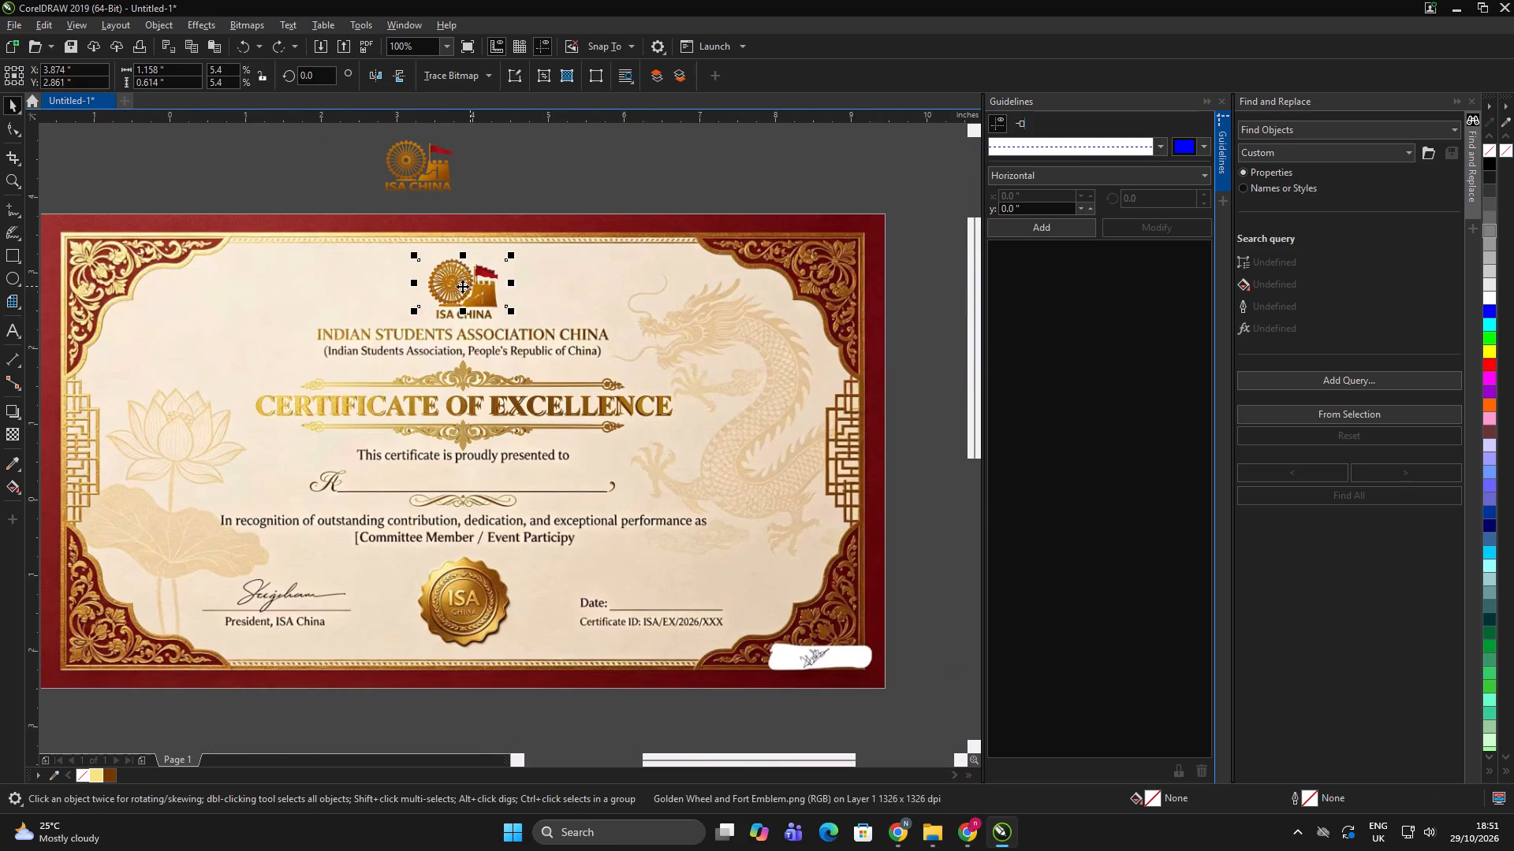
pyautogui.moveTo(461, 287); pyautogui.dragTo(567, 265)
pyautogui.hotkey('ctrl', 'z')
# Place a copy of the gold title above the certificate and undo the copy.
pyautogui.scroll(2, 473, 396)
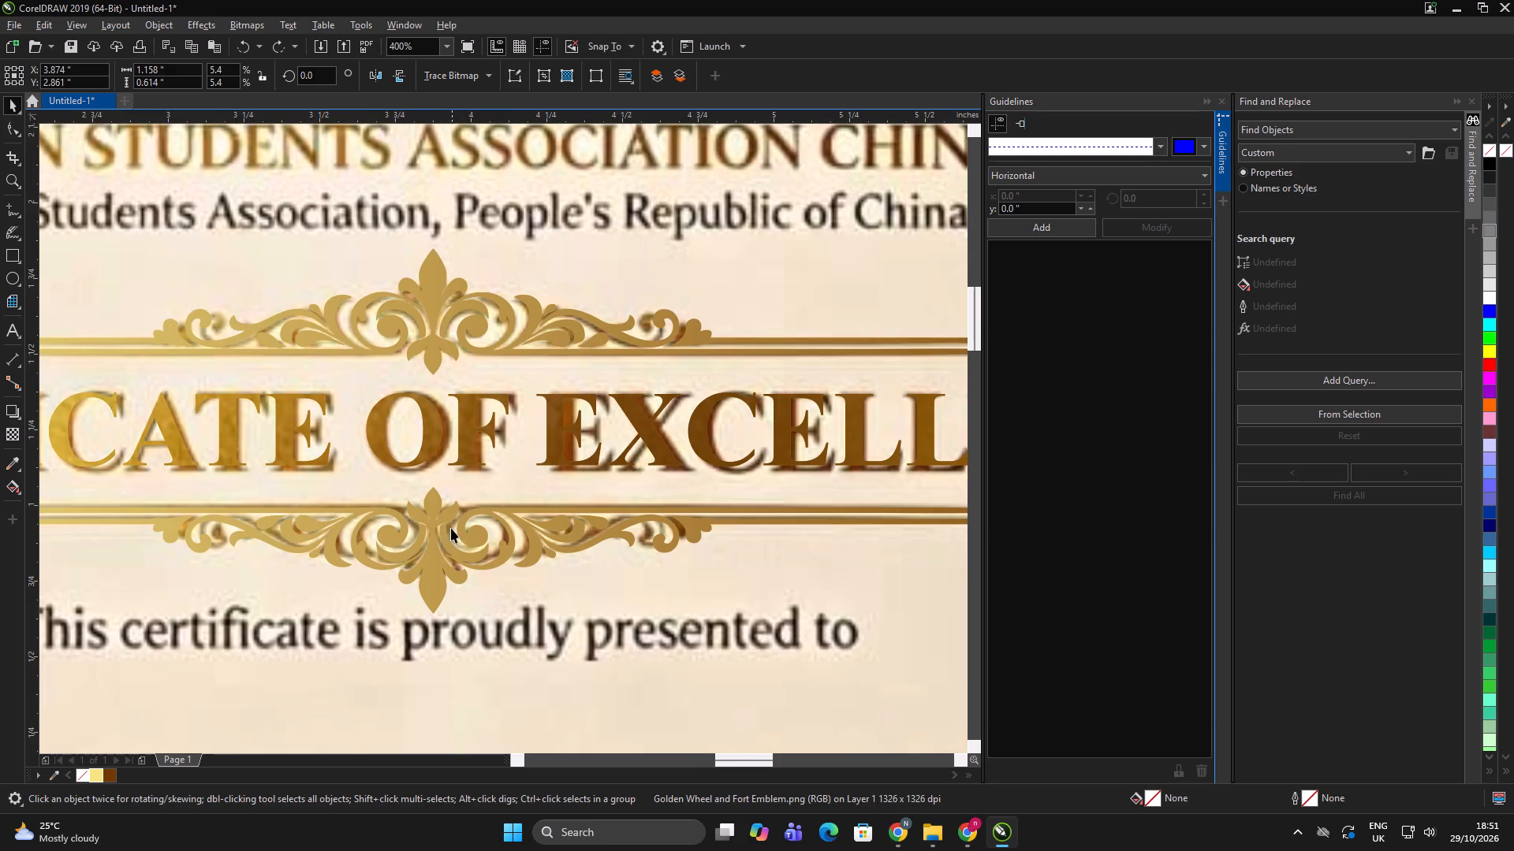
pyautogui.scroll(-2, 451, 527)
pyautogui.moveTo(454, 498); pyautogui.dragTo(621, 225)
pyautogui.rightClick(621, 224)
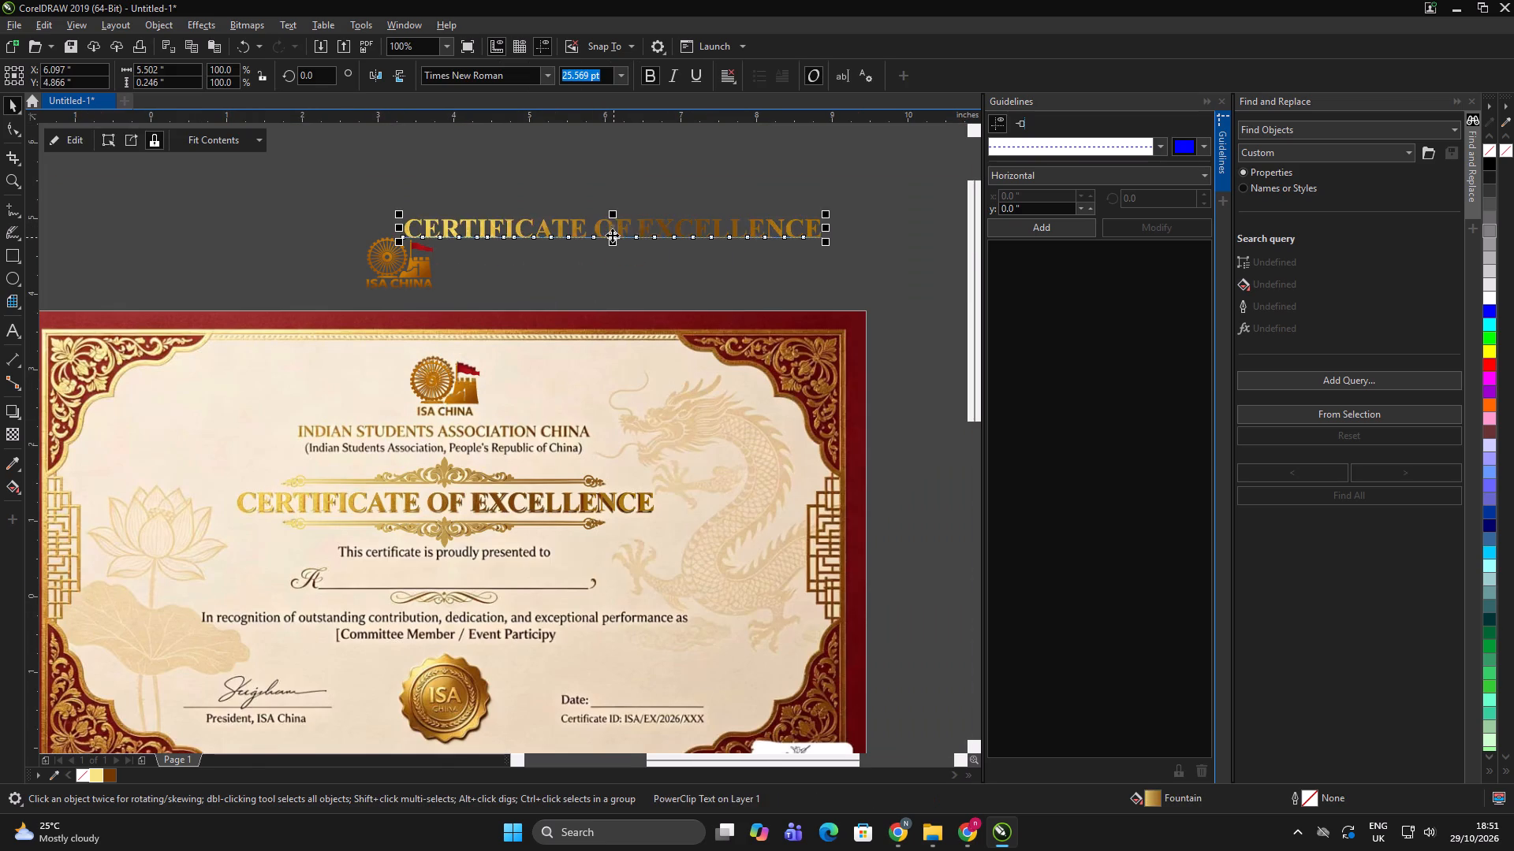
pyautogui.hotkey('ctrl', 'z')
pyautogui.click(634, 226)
pyautogui.click(654, 370)
pyautogui.scroll(-2, 625, 318)
pyautogui.moveTo(651, 342); pyautogui.dragTo(388, 370)
pyautogui.scroll(2, 593, 323)
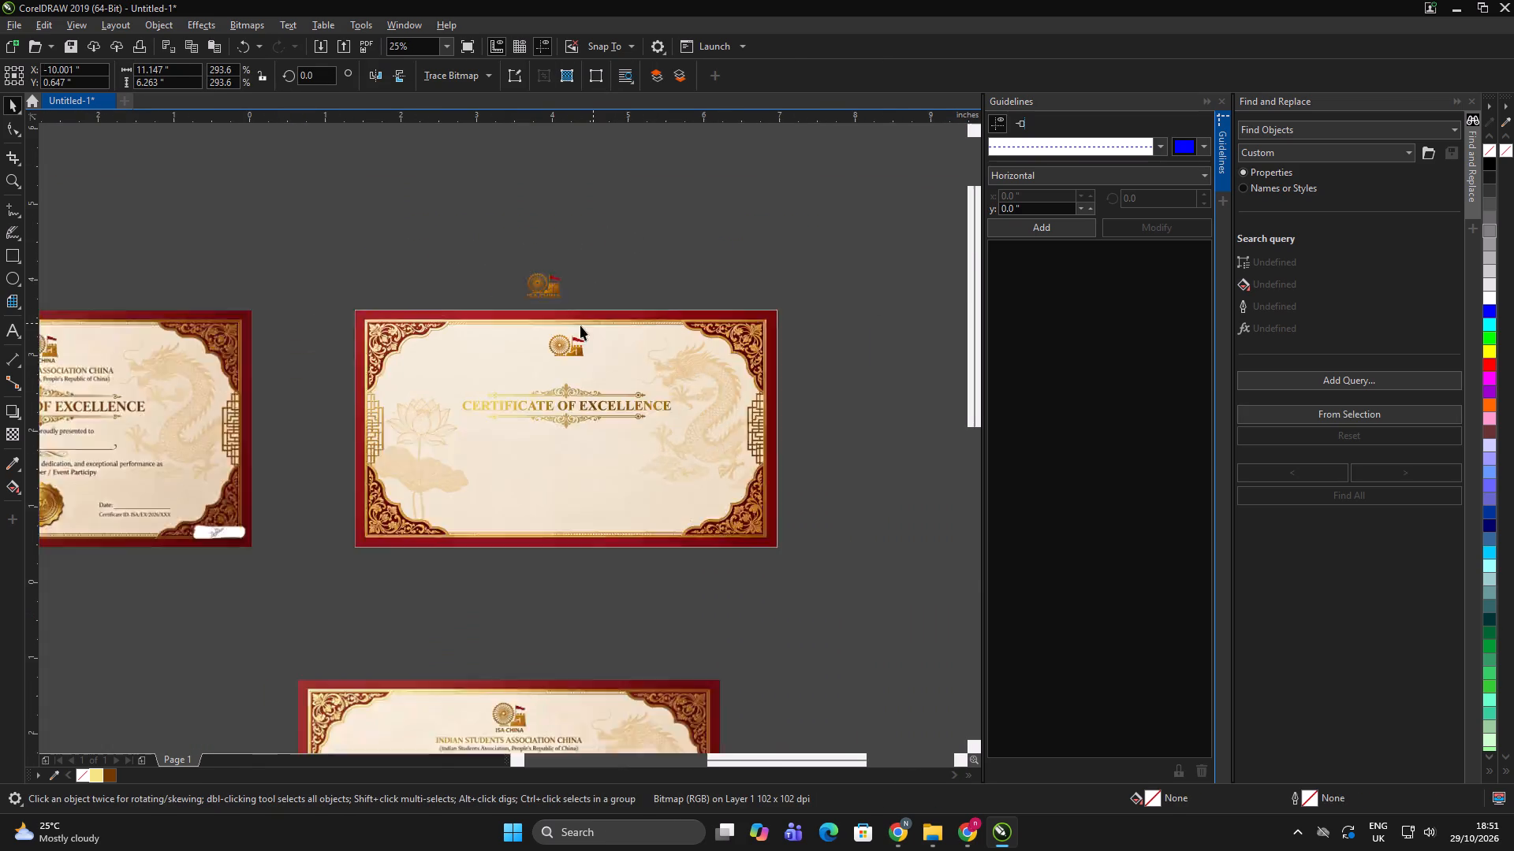
pyautogui.hotkey('ctrl', 'z')
pyautogui.doubleClick(695, 180)
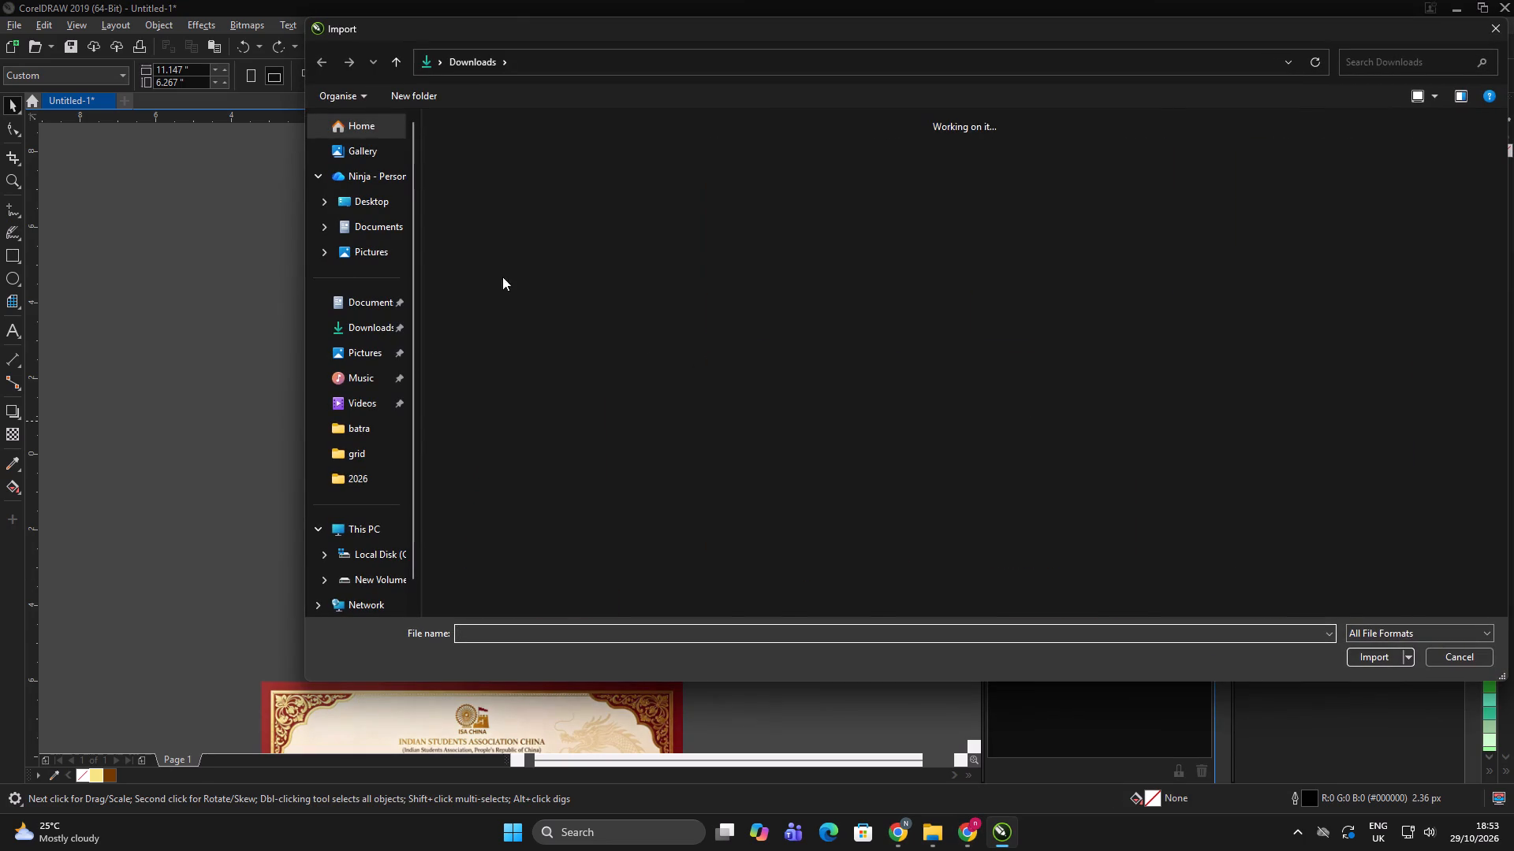
pyautogui.click(529, 264)
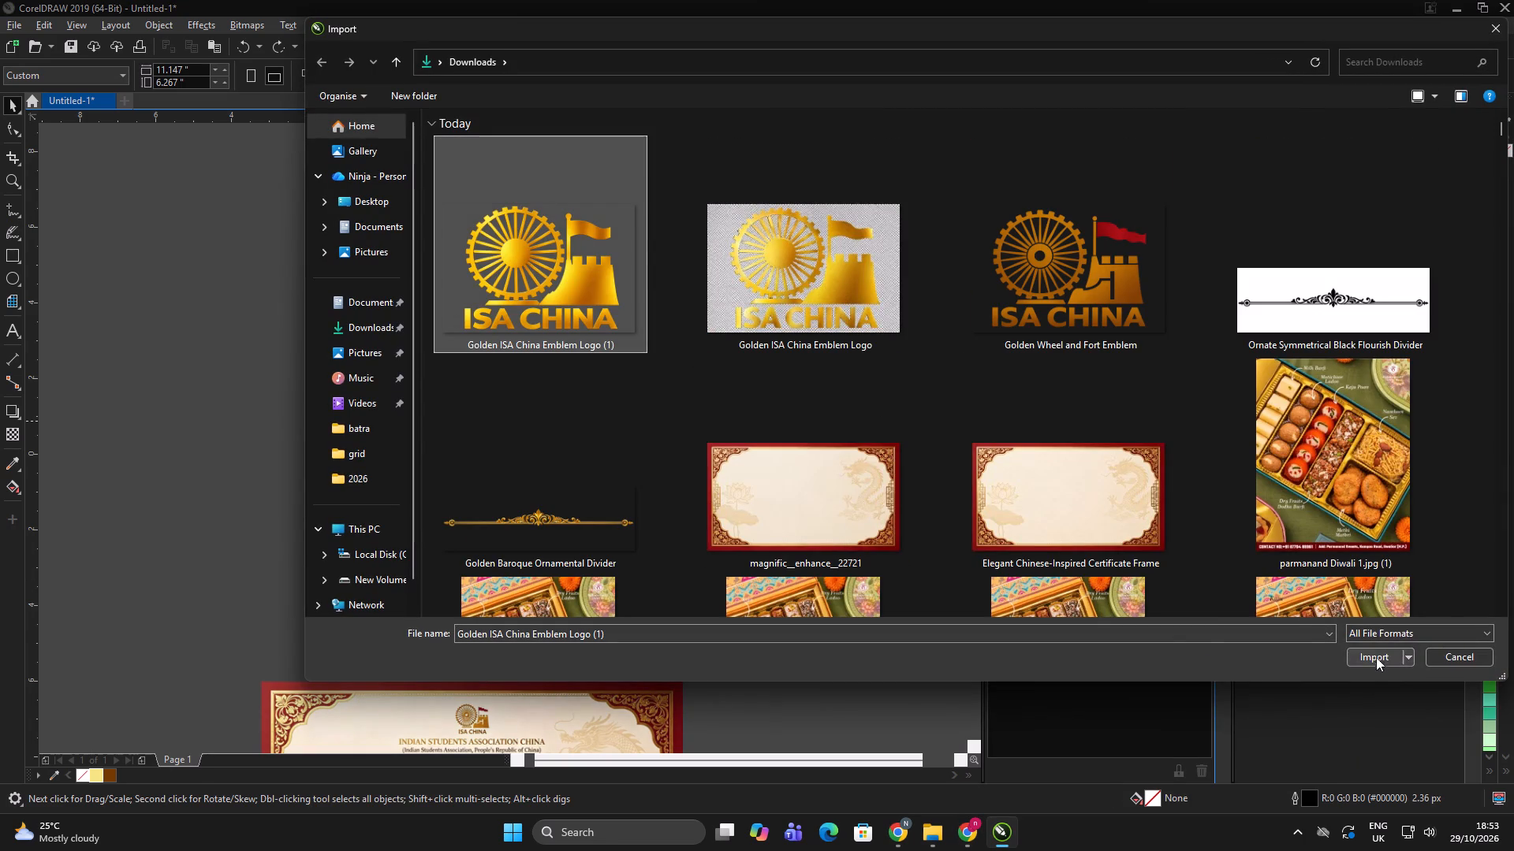
pyautogui.click(1374, 652)
pyautogui.scroll(3, 537, 309)
pyautogui.moveTo(593, 228); pyautogui.dragTo(774, 379)
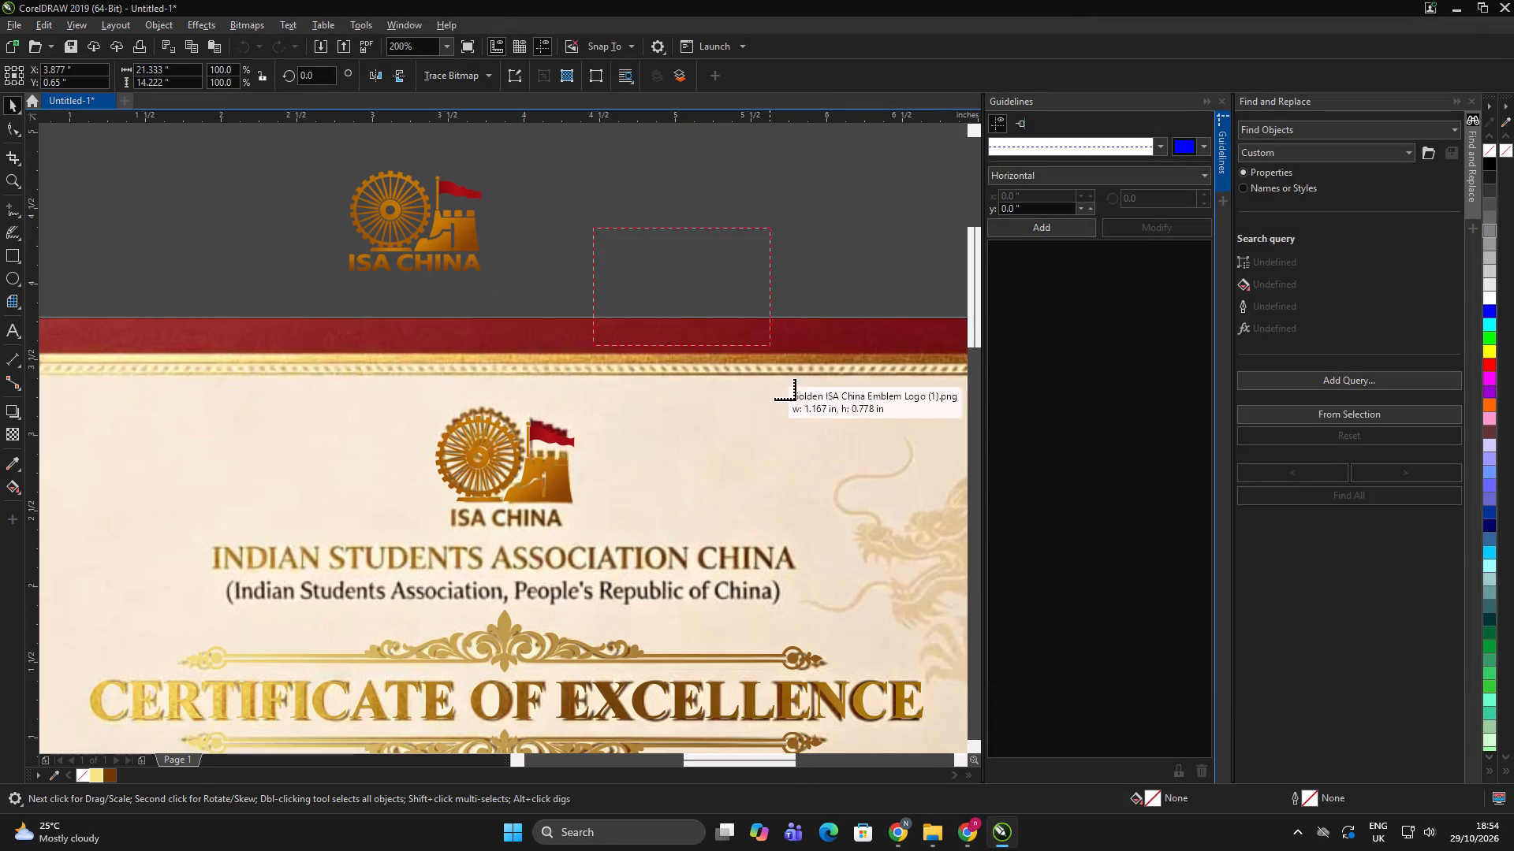
pyautogui.moveTo(774, 379); pyautogui.dragTo(776, 380)
# Move the earlier emblem without lettering off the certificate into the empty area above it.
pyautogui.click(525, 465)
pyautogui.scroll(-1, 543, 480)
pyautogui.moveTo(534, 477); pyautogui.dragTo(376, 290)
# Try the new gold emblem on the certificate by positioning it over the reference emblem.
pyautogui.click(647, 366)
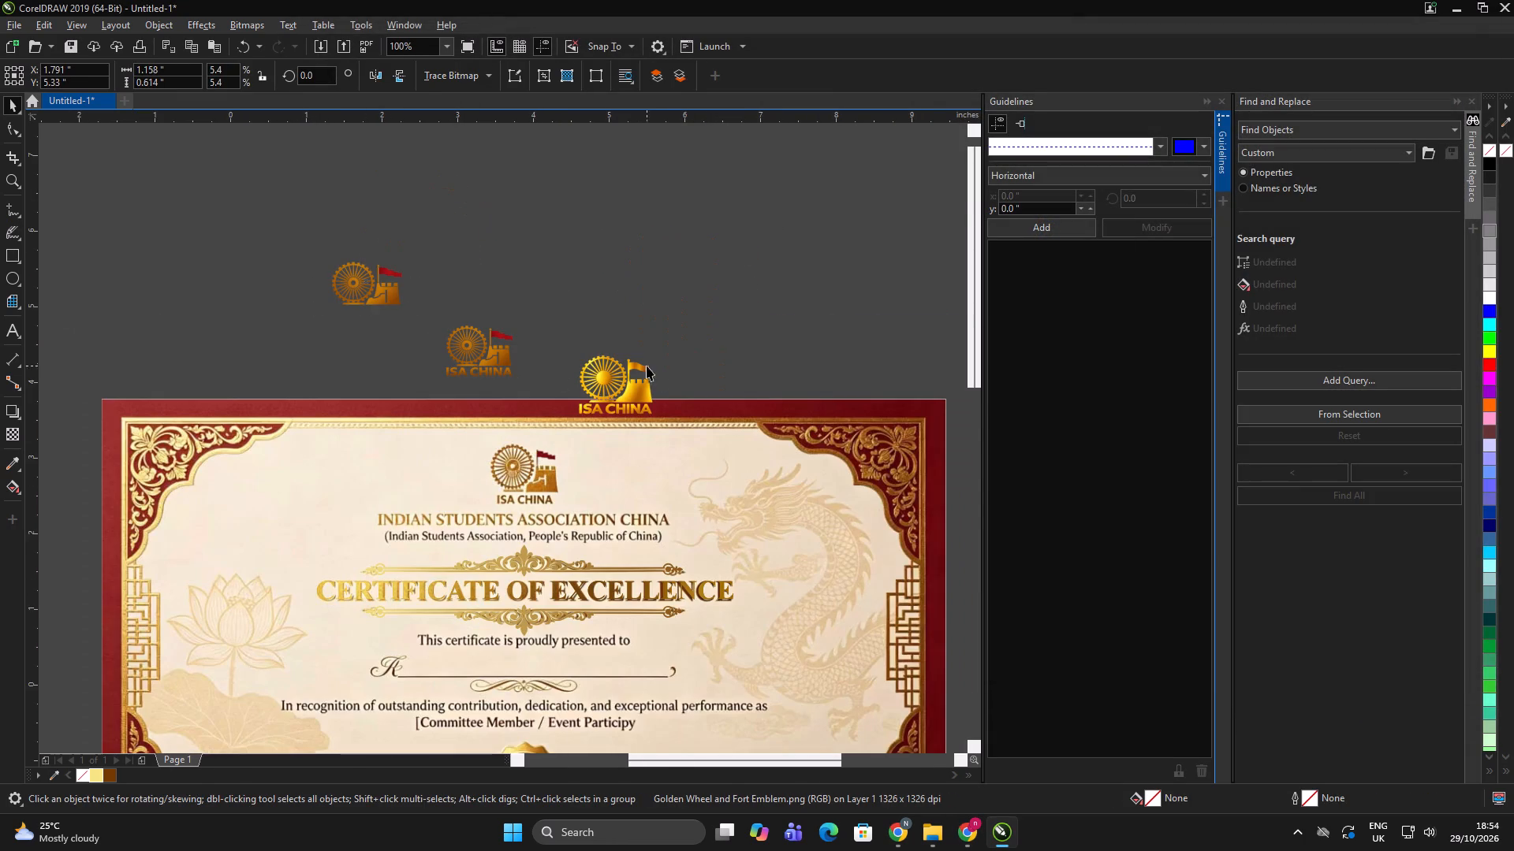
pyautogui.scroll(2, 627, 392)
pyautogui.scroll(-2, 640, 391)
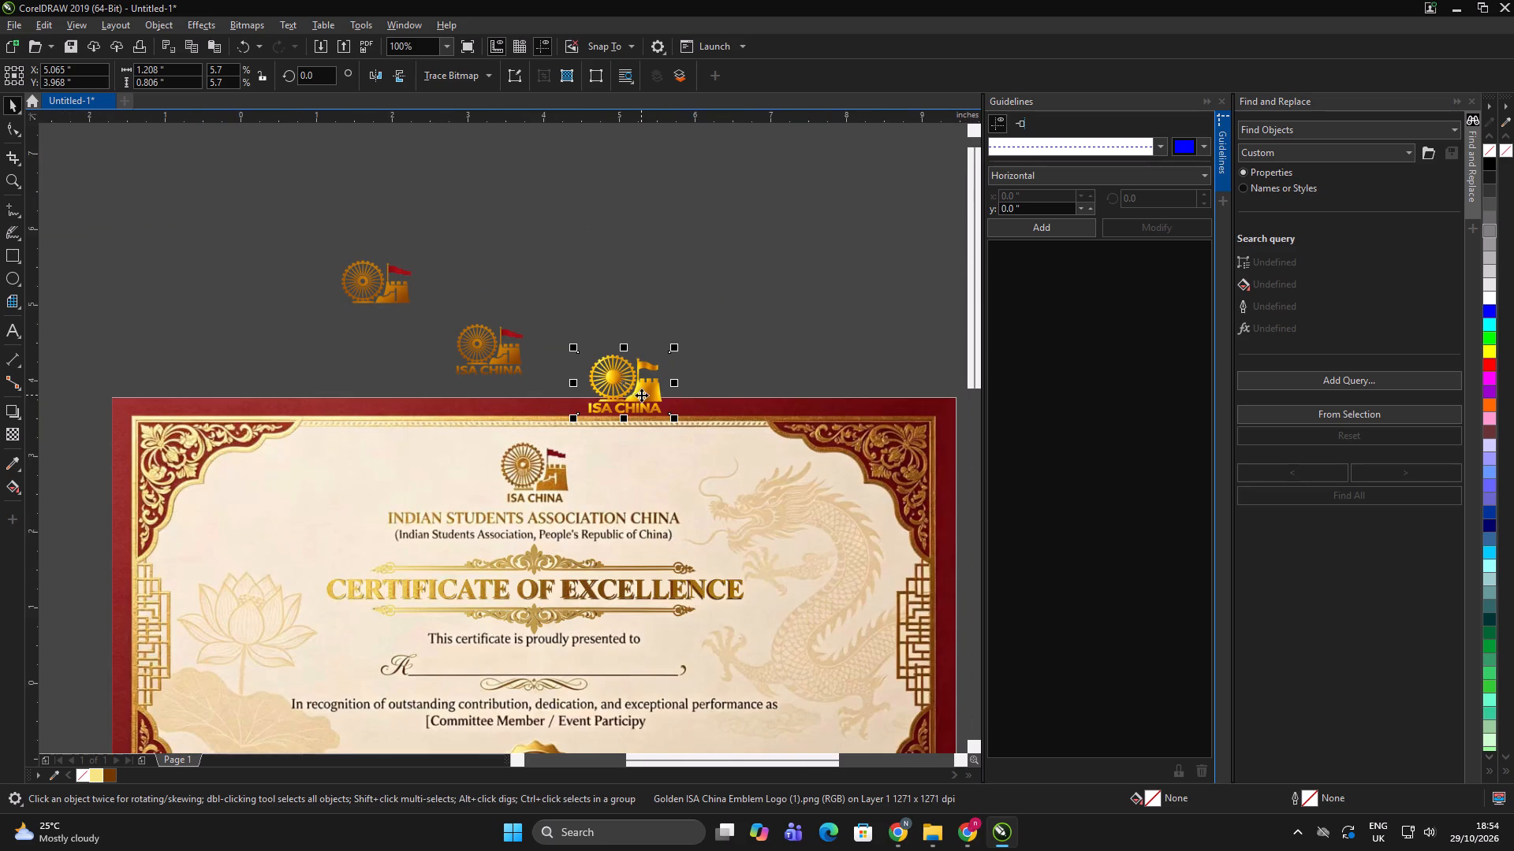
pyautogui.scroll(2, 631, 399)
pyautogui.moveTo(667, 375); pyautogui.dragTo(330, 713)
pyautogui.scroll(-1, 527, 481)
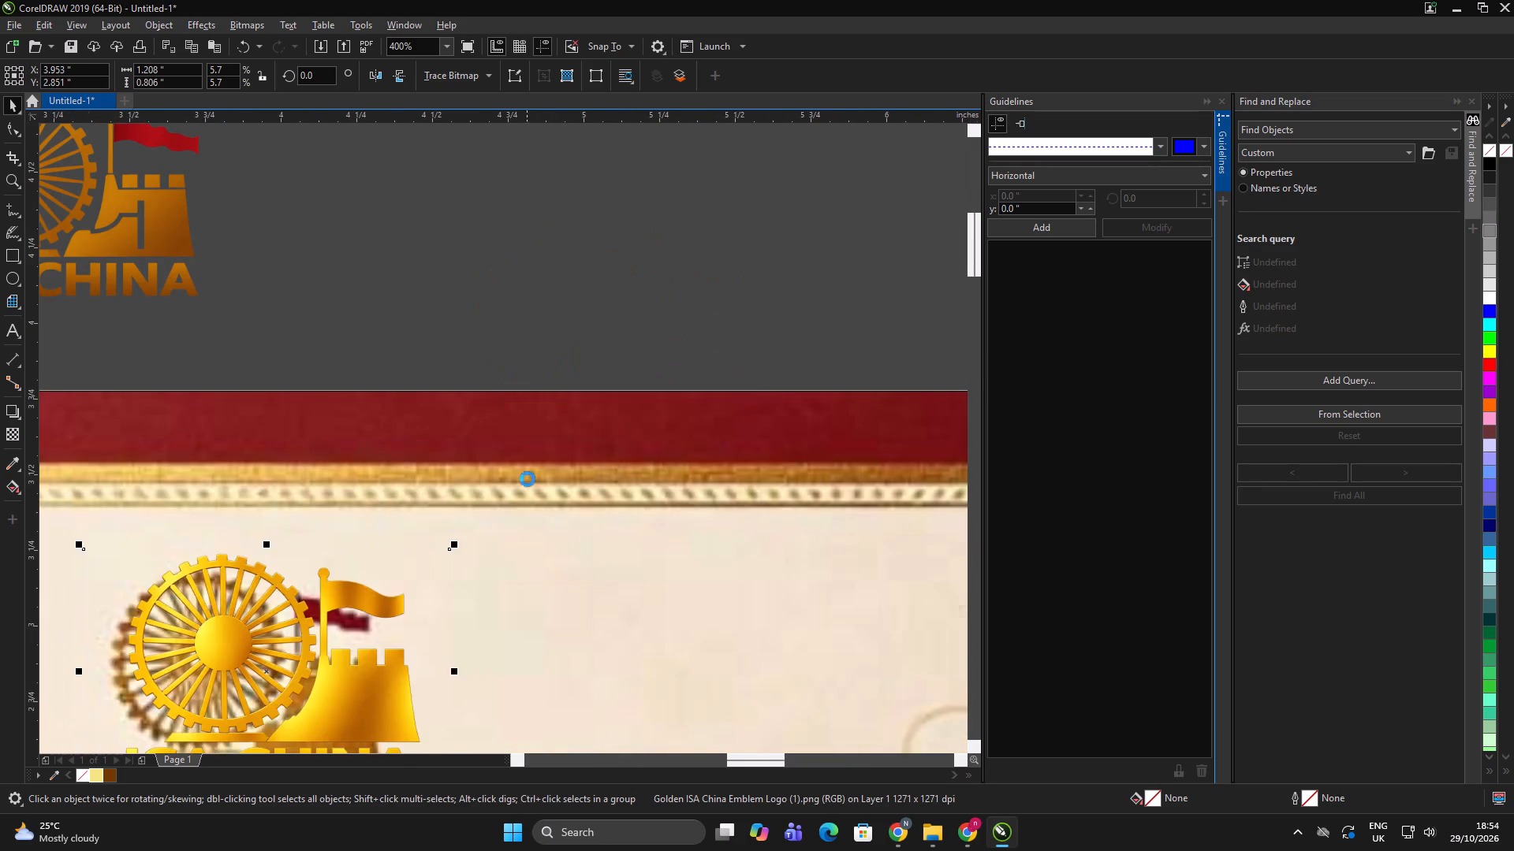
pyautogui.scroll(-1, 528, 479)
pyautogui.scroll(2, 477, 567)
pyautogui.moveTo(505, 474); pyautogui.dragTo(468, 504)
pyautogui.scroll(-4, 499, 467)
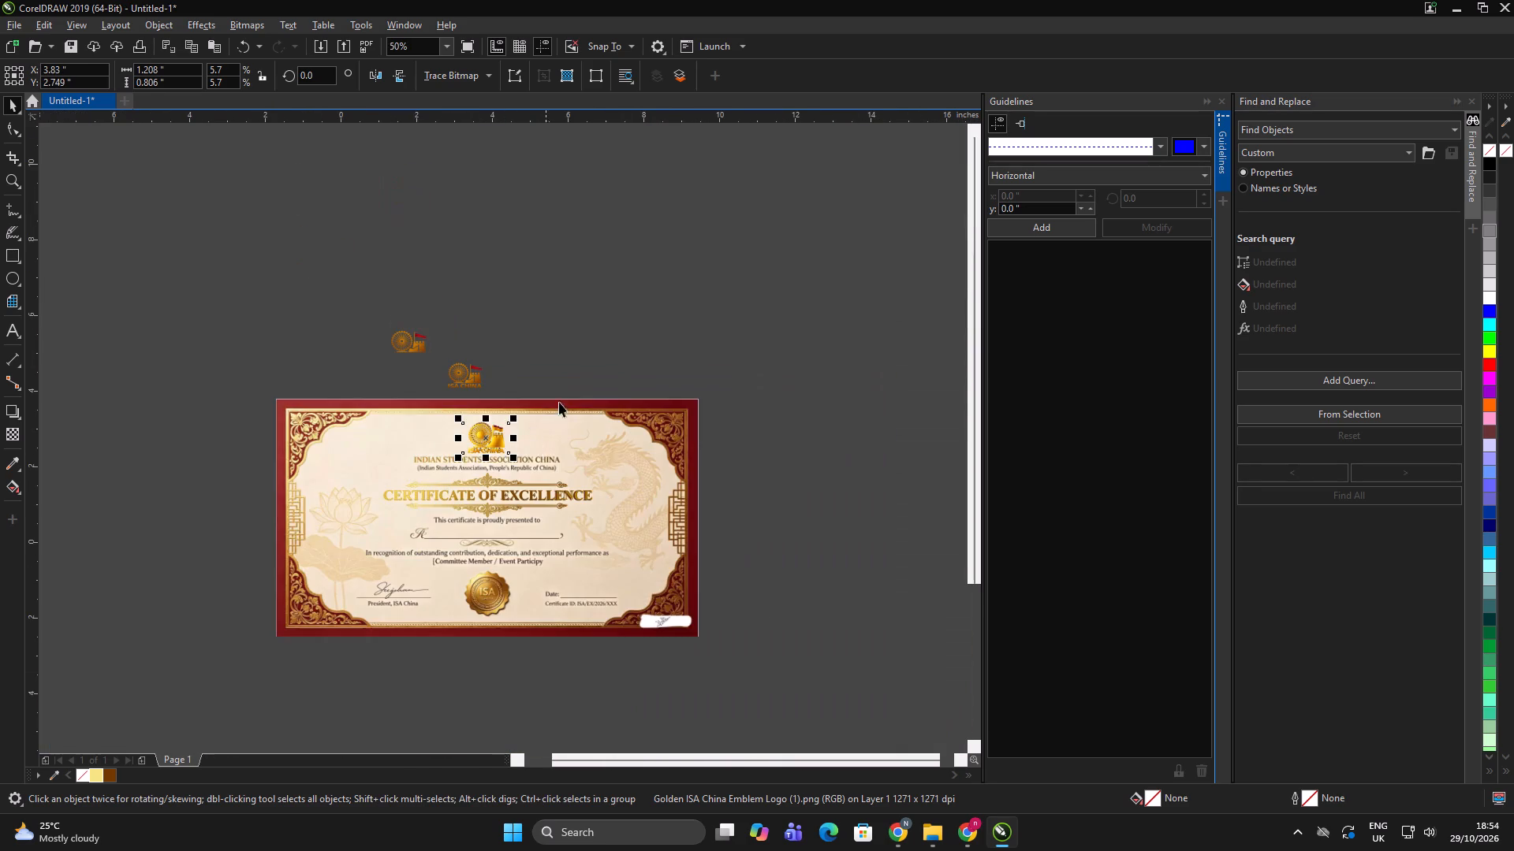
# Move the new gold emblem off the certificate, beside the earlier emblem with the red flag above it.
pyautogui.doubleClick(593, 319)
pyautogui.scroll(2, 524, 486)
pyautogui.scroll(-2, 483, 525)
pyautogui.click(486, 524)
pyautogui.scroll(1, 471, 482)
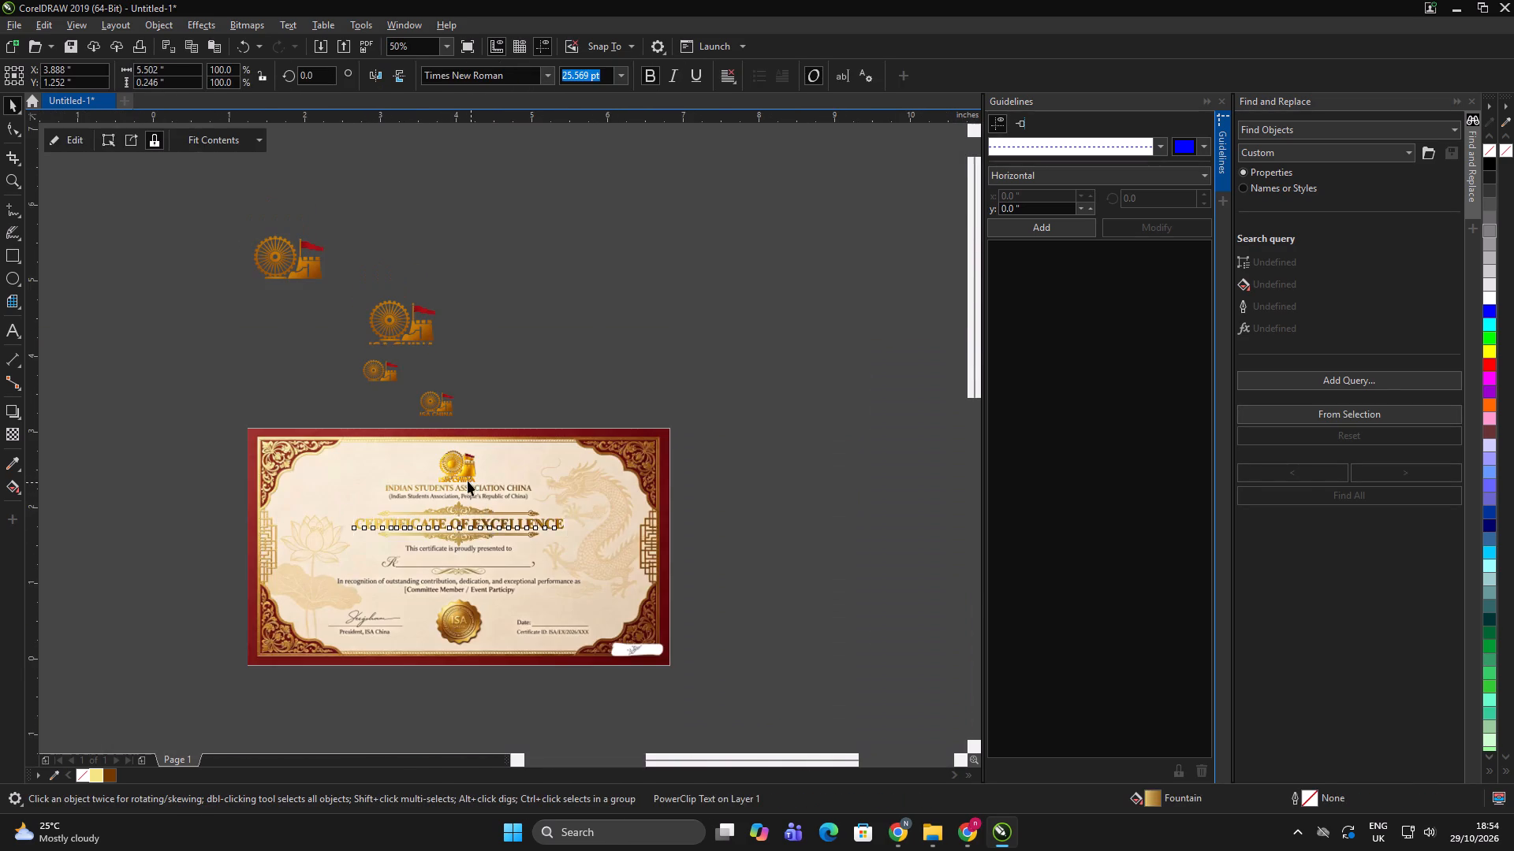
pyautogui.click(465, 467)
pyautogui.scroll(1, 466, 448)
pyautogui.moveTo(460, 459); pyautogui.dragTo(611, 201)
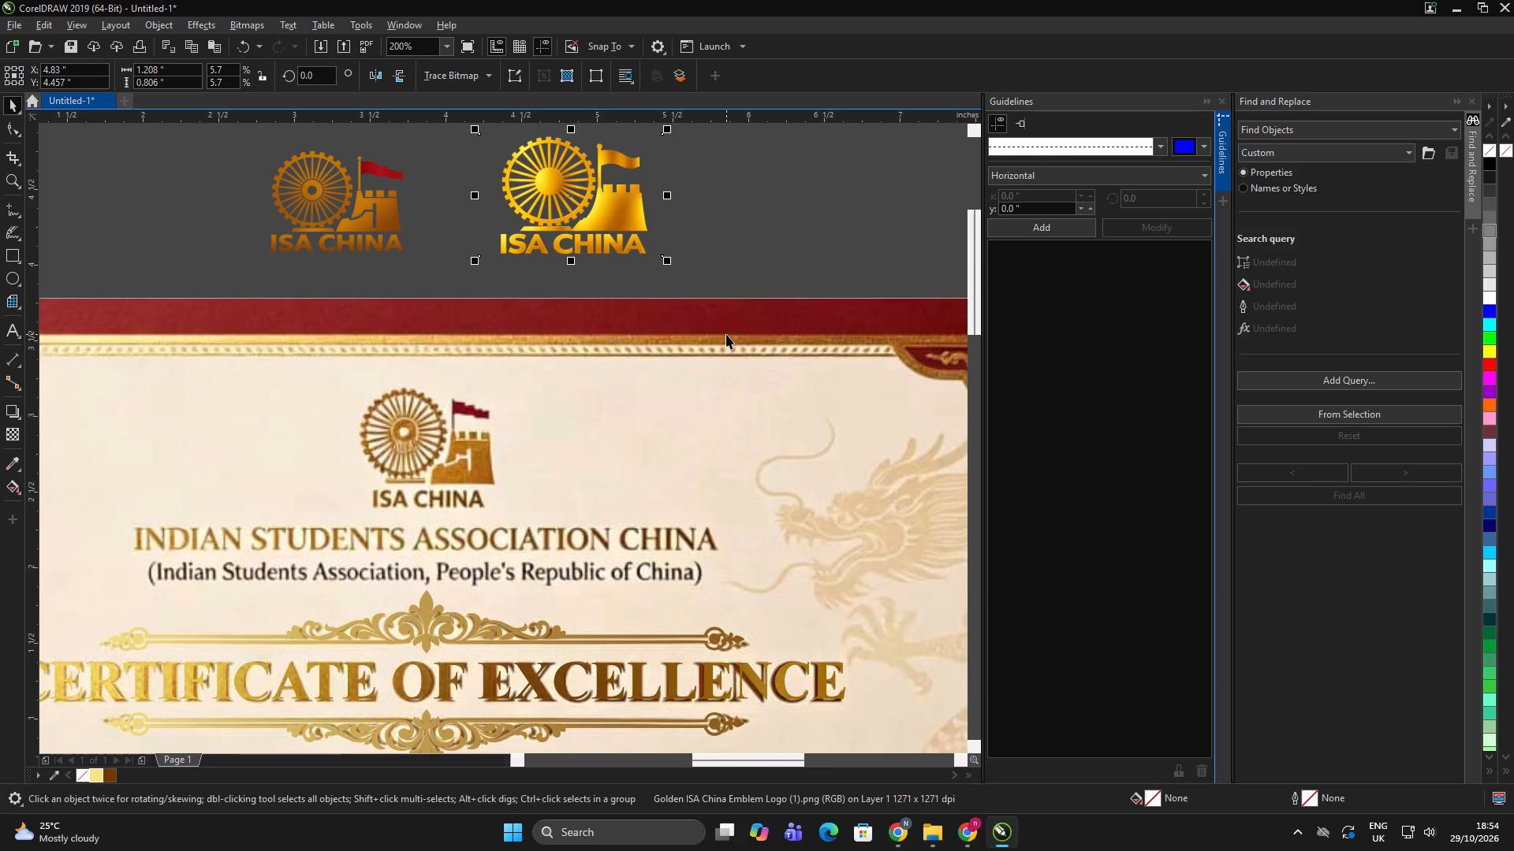
# Place the earlier red-flag emblem with lettering onto the certificate, matching its wheel and fort to the reference emblem.
pyautogui.moveTo(335, 210); pyautogui.dragTo(425, 463)
pyautogui.scroll(2, 473, 466)
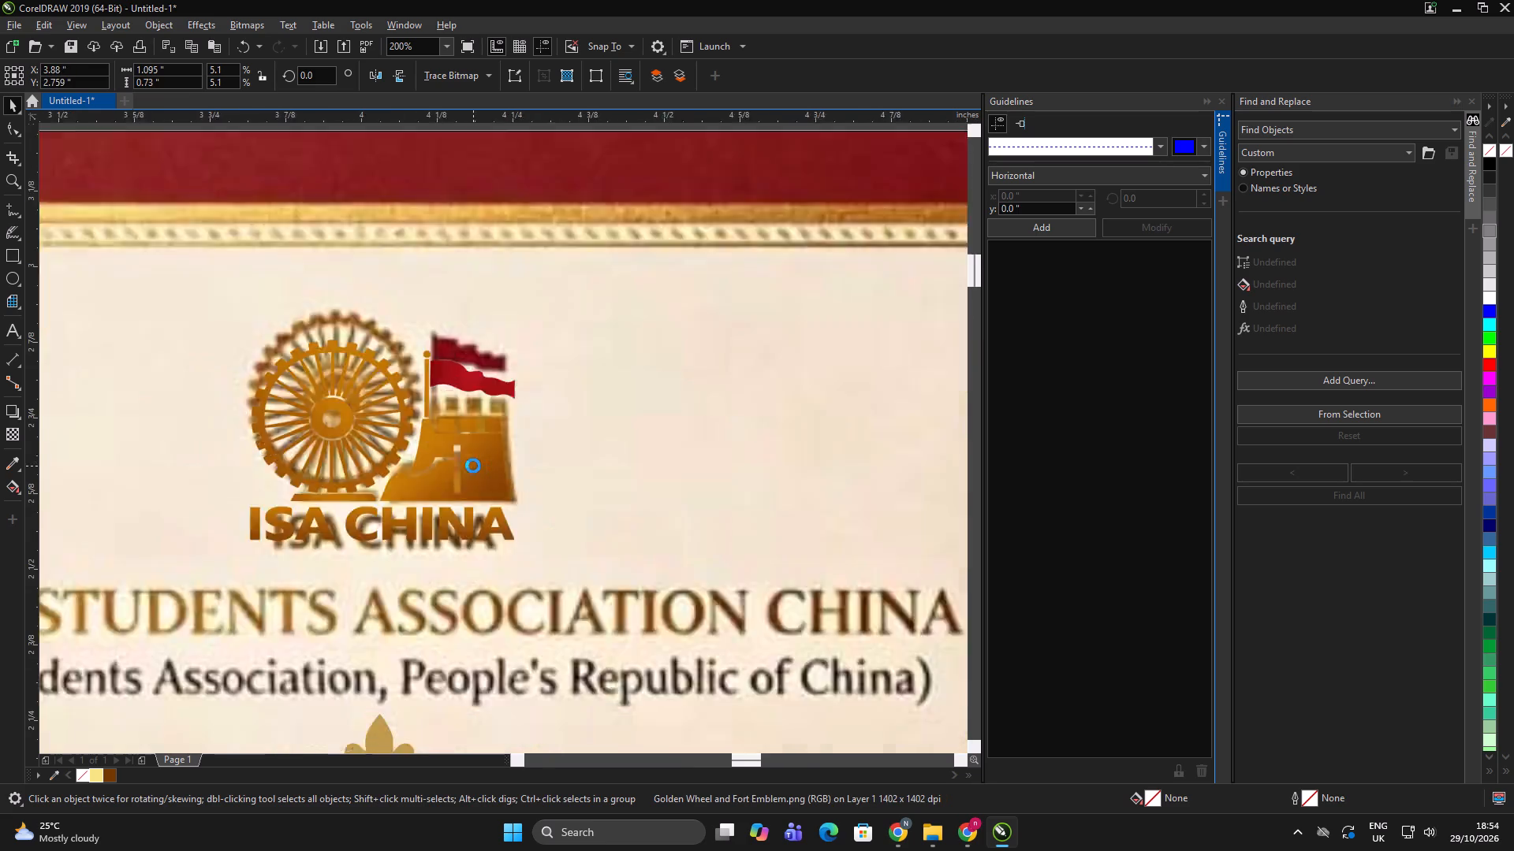
pyautogui.moveTo(454, 444); pyautogui.dragTo(468, 398)
pyautogui.moveTo(479, 426); pyautogui.dragTo(481, 443)
pyautogui.click(503, 431)
pyautogui.scroll(-2, 501, 425)
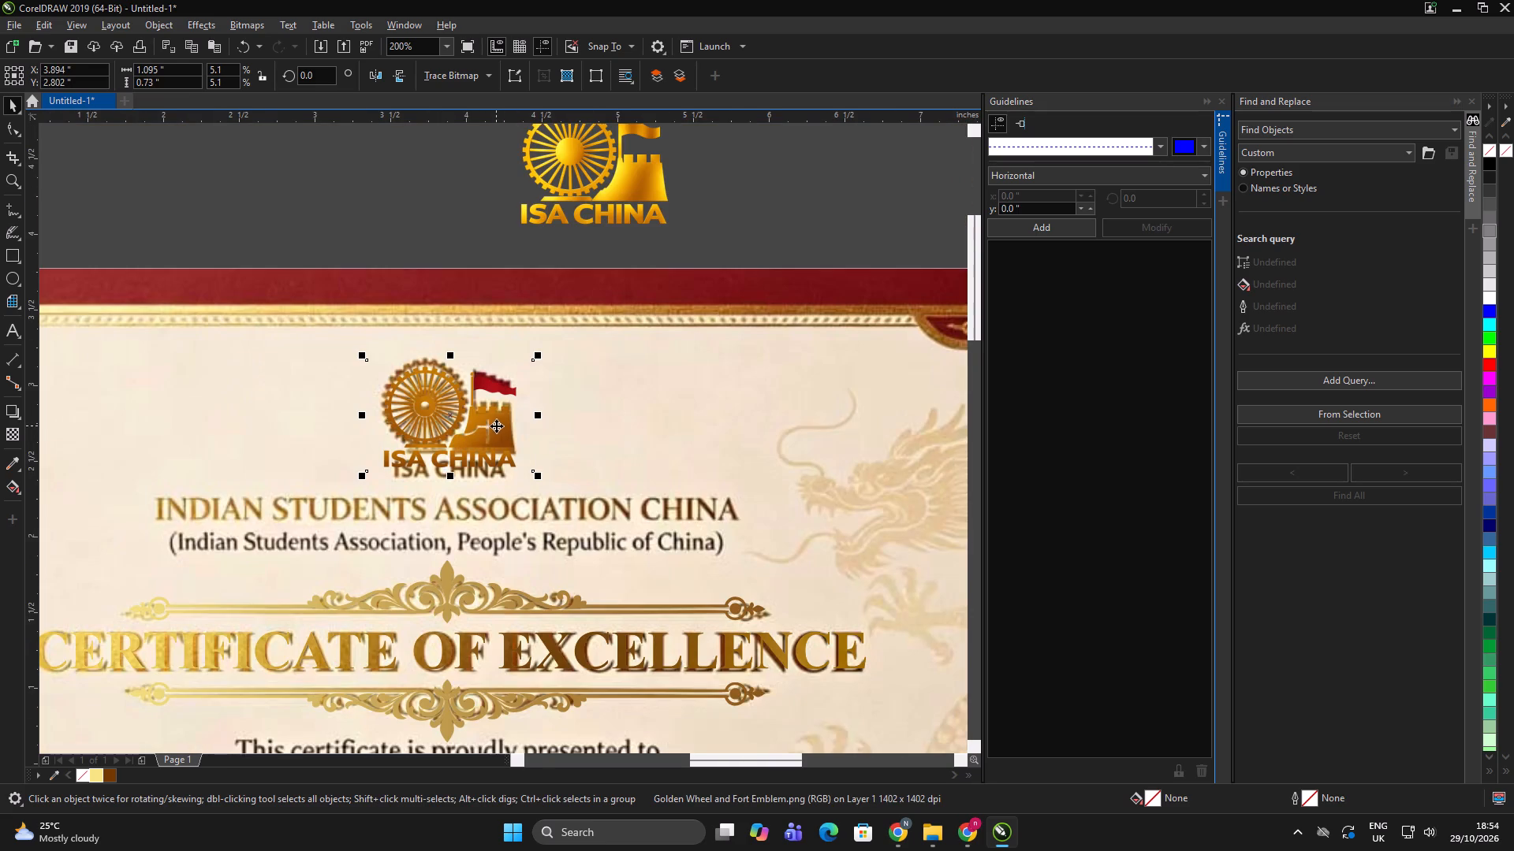
# Crop the ISA CHINA lettering off the bottom of the red-flag emblem with the Shape tool.
pyautogui.scroll(1, 498, 441)
pyautogui.press('F10')
pyautogui.moveTo(214, 437); pyautogui.dragTo(666, 518)
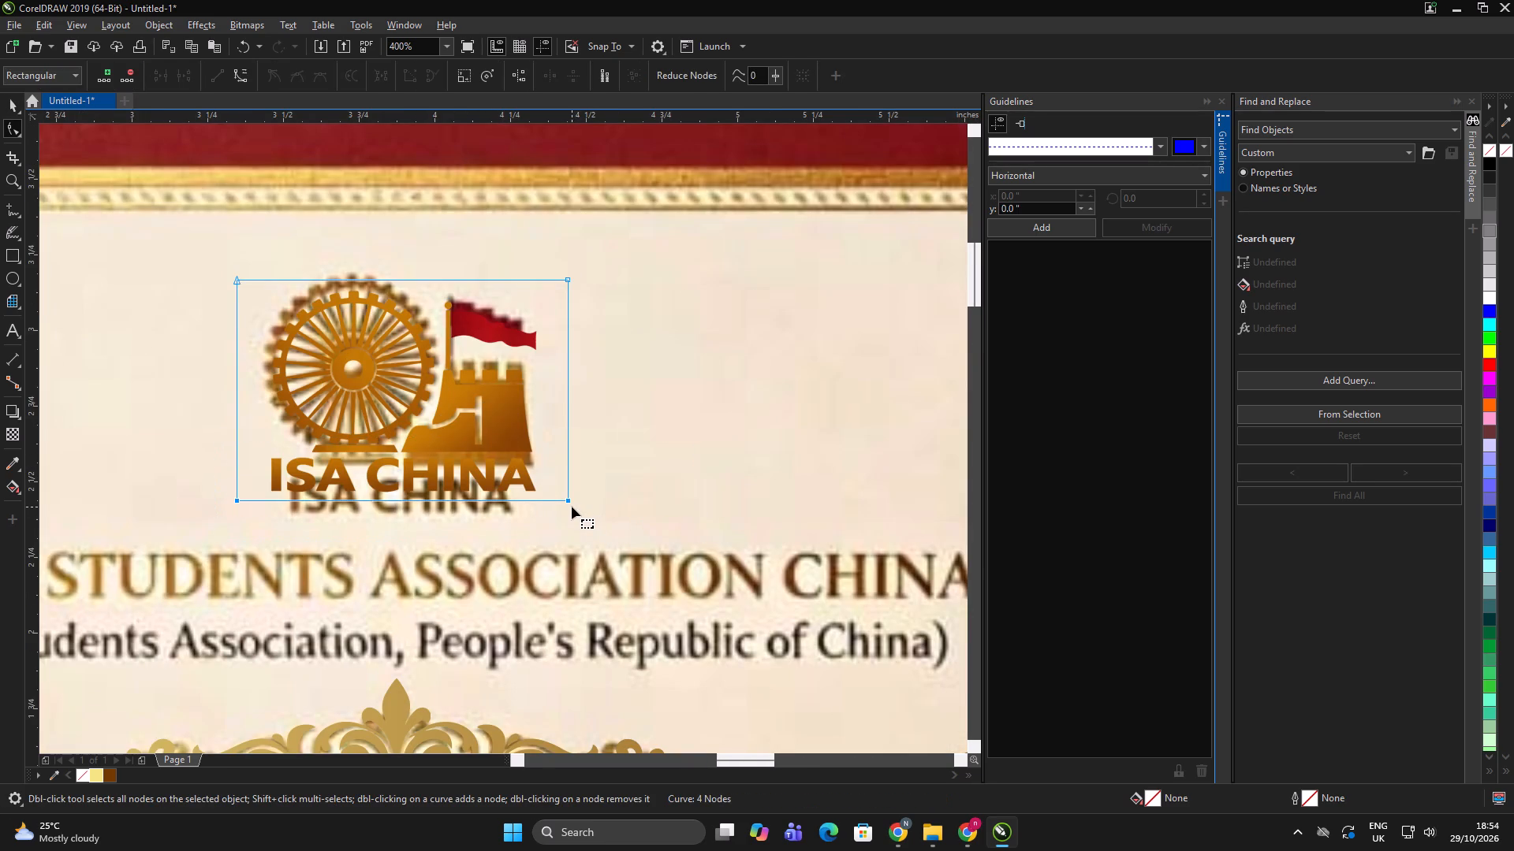
pyautogui.moveTo(572, 499); pyautogui.dragTo(577, 454)
pyautogui.press('space')
# Shift the cropped red-flag emblem slightly down so its wheel and fort line up with the reference emblem.
pyautogui.moveTo(499, 417); pyautogui.dragTo(499, 423)
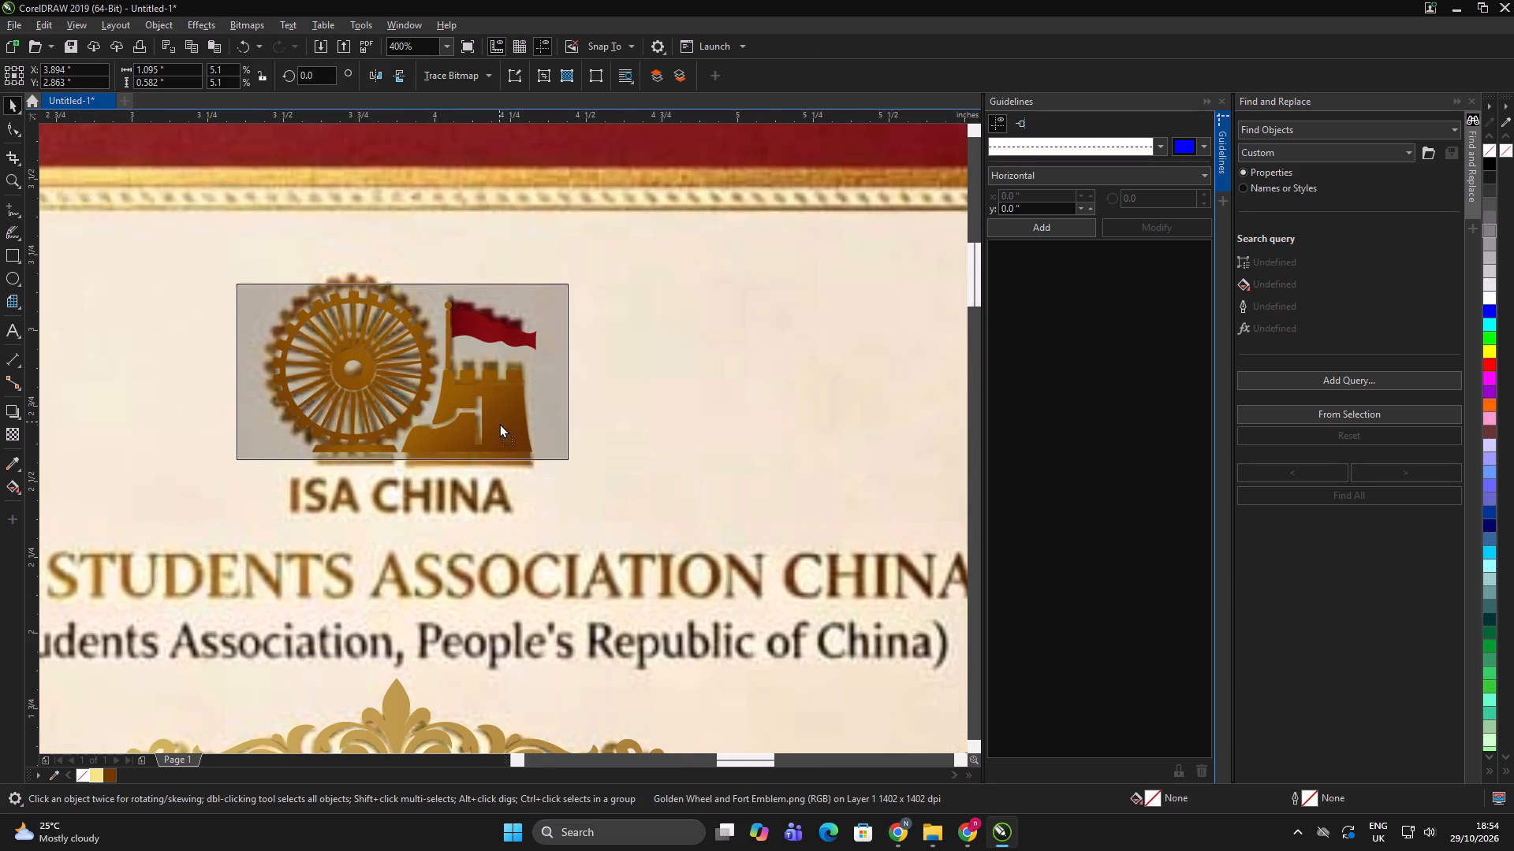
pyautogui.moveTo(499, 423); pyautogui.dragTo(499, 426)
pyautogui.scroll(-2, 512, 416)
pyautogui.scroll(1, 496, 394)
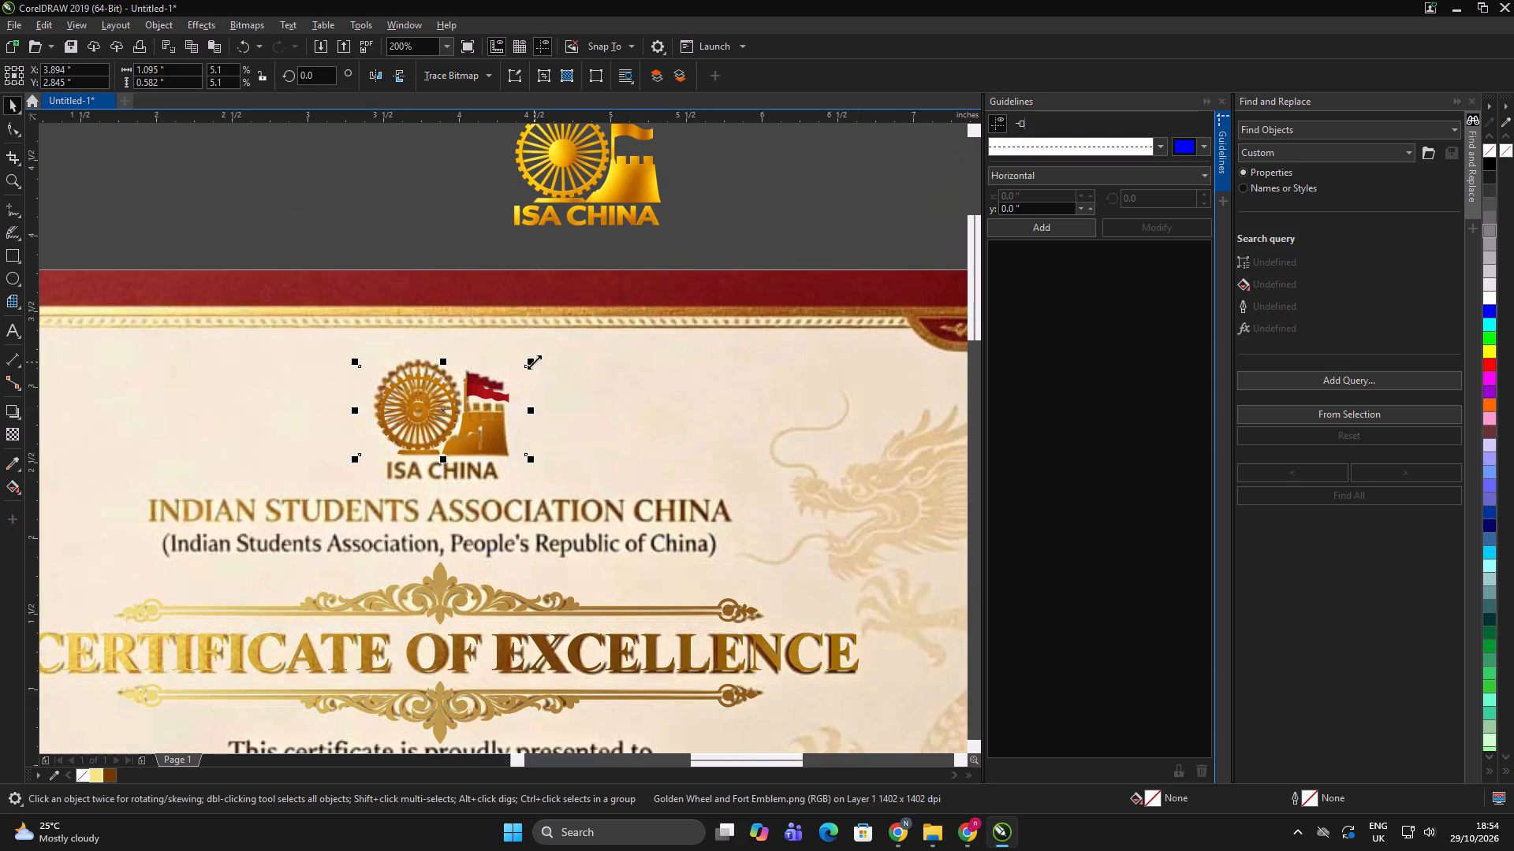
pyautogui.click(533, 362)
pyautogui.click(609, 189)
# Duplicate the cropped red-flag emblem straight above itself, over the certificate's top border.
pyautogui.click(475, 433)
pyautogui.moveTo(496, 430); pyautogui.dragTo(442, 323)
pyautogui.keyDown('shift'); pyautogui.rightClick(442, 323); pyautogui.keyUp('shift')
pyautogui.scroll(1, 444, 308)
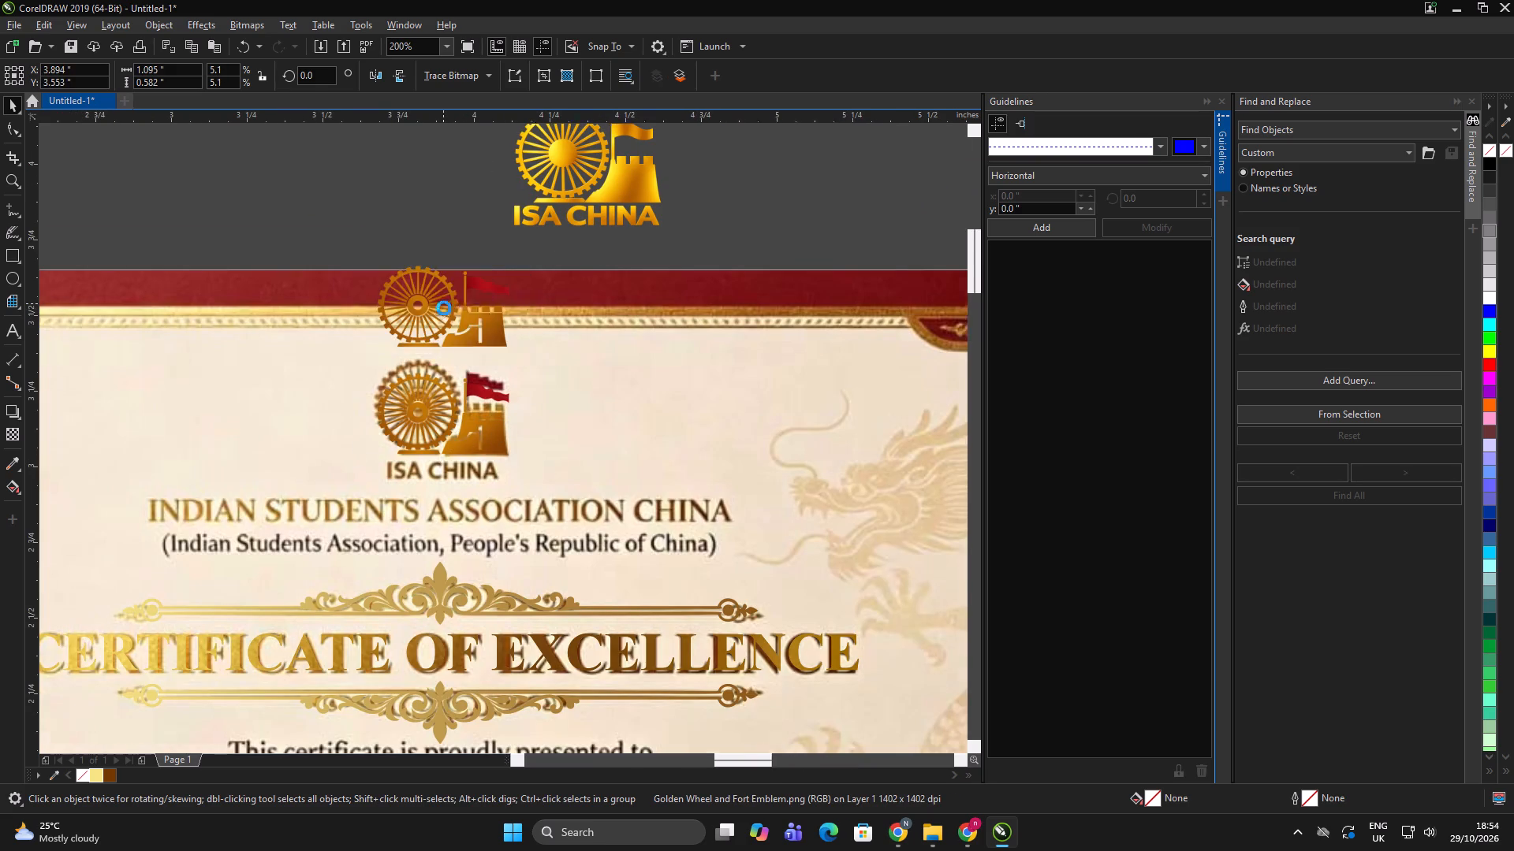
# Crop the duplicate emblem with the Shape tool so that only its ISA CHINA lettering is left.
pyautogui.press('F10')
pyautogui.moveTo(233, 361); pyautogui.dragTo(673, 414)
pyautogui.moveTo(608, 385); pyautogui.dragTo(609, 420)
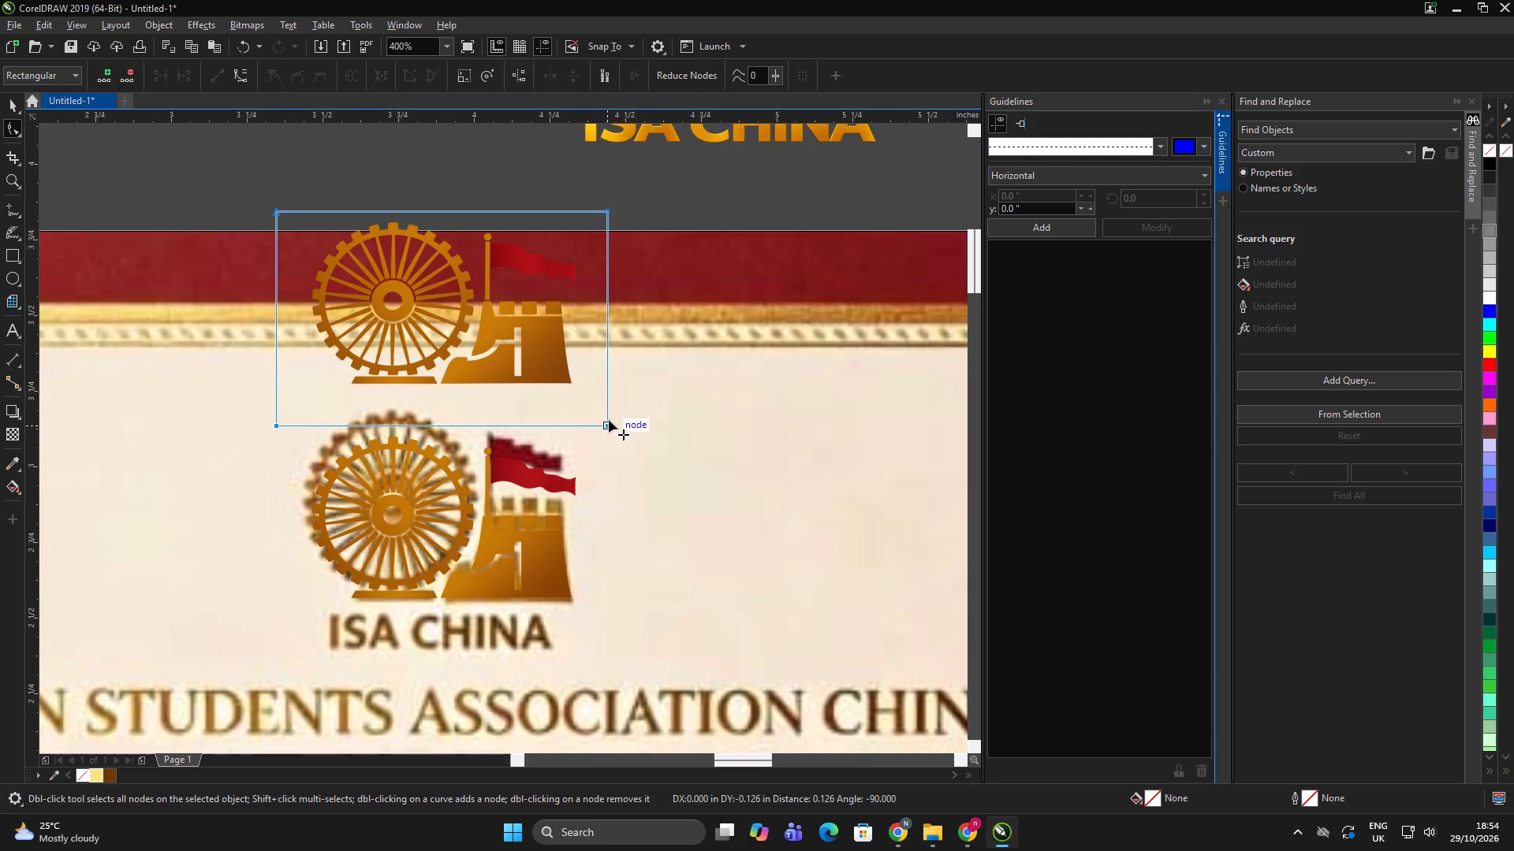
pyautogui.moveTo(609, 420); pyautogui.dragTo(610, 425)
pyautogui.moveTo(227, 201); pyautogui.dragTo(663, 260)
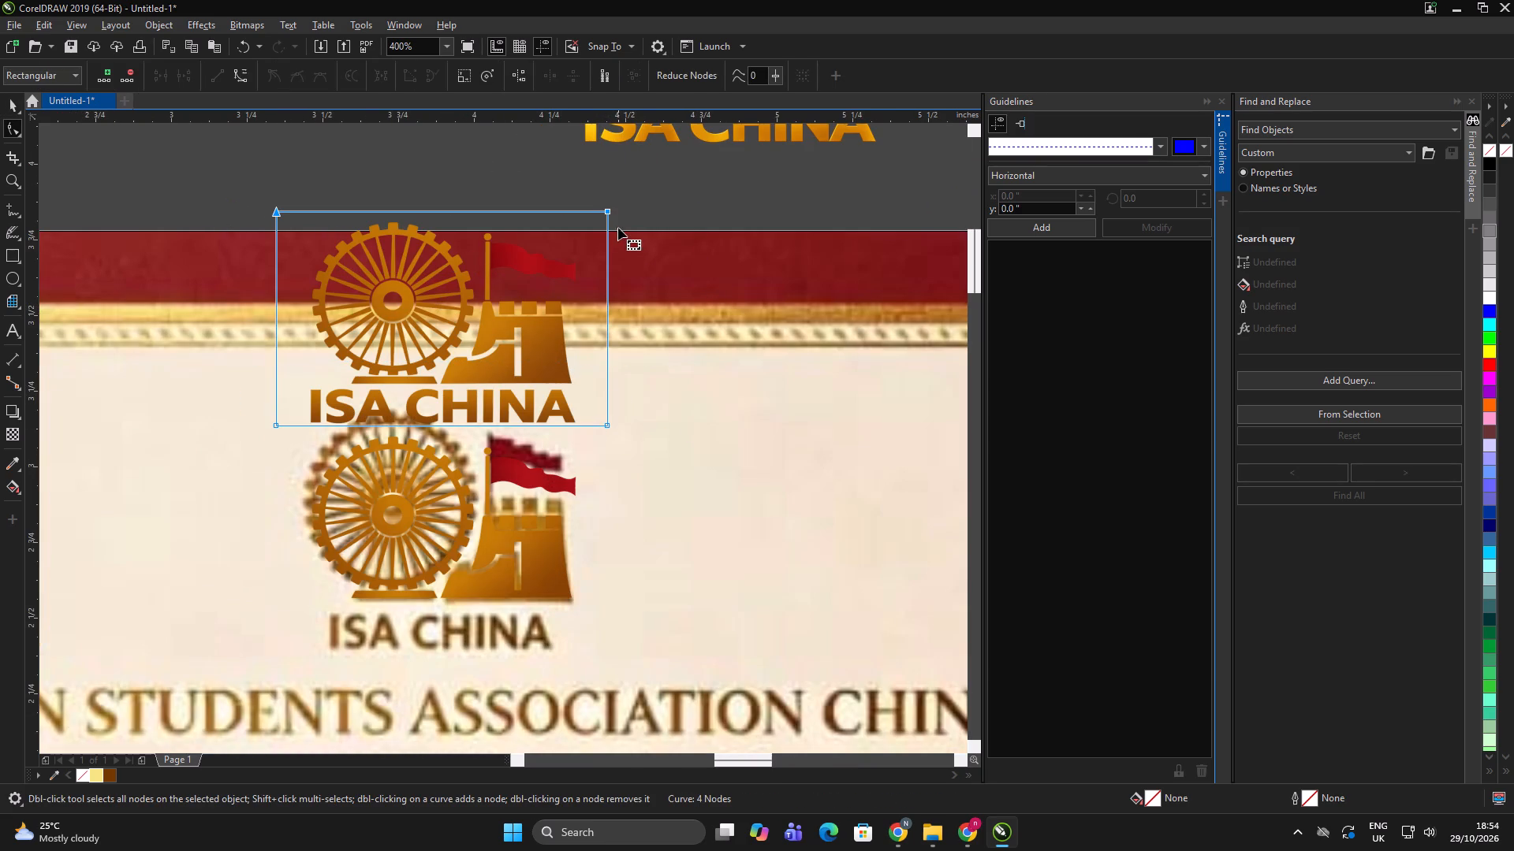
pyautogui.moveTo(608, 210); pyautogui.dragTo(599, 385)
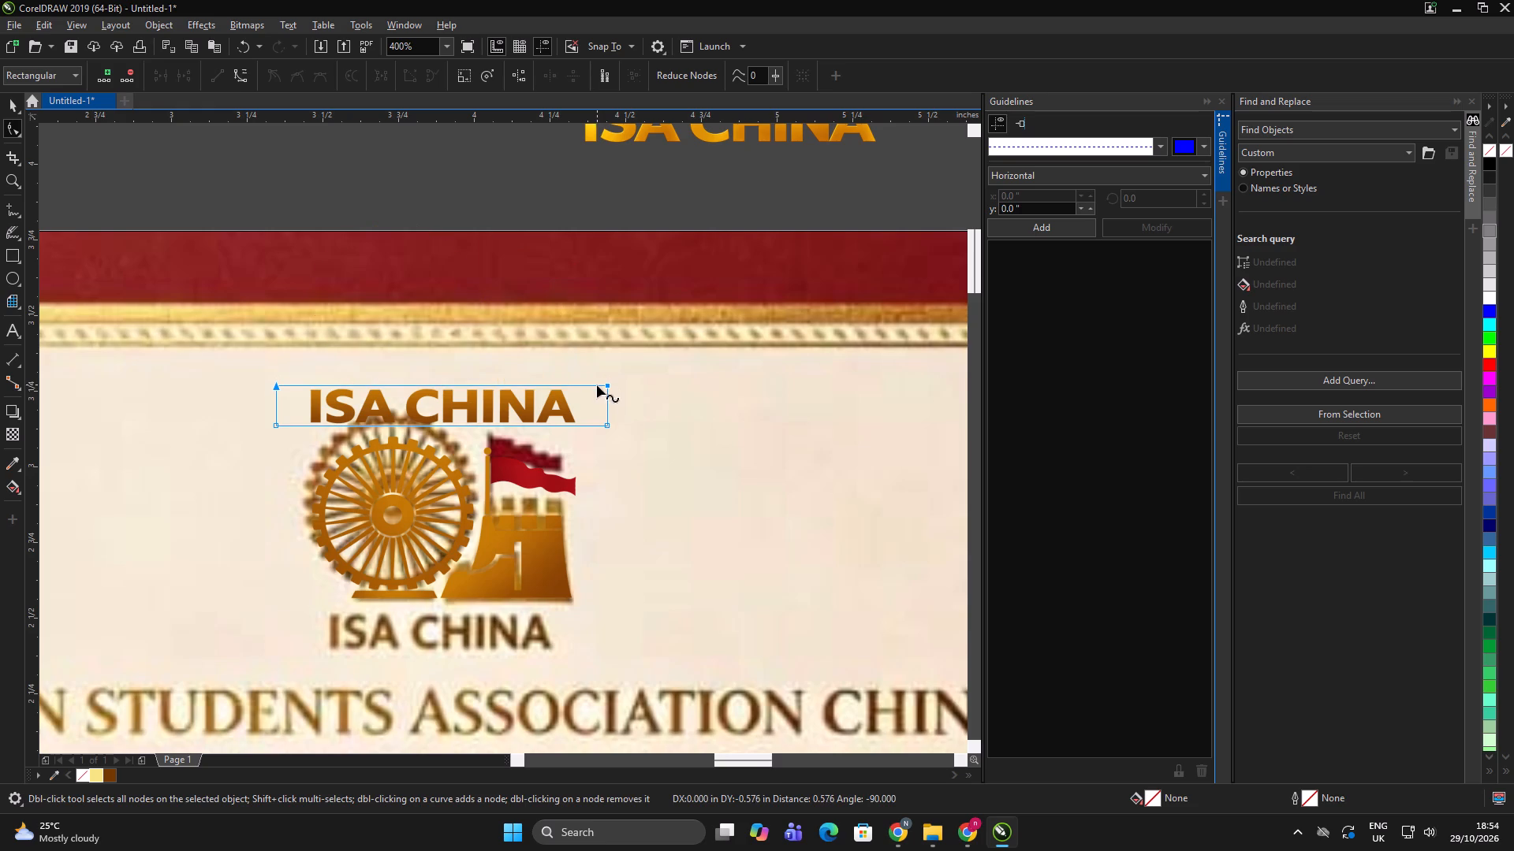
# Place the cropped ISA CHINA lettering over the reference lettering and resize it to about 0.901 by 0.138 inches.
pyautogui.press('space')
pyautogui.moveTo(548, 411); pyautogui.dragTo(531, 630)
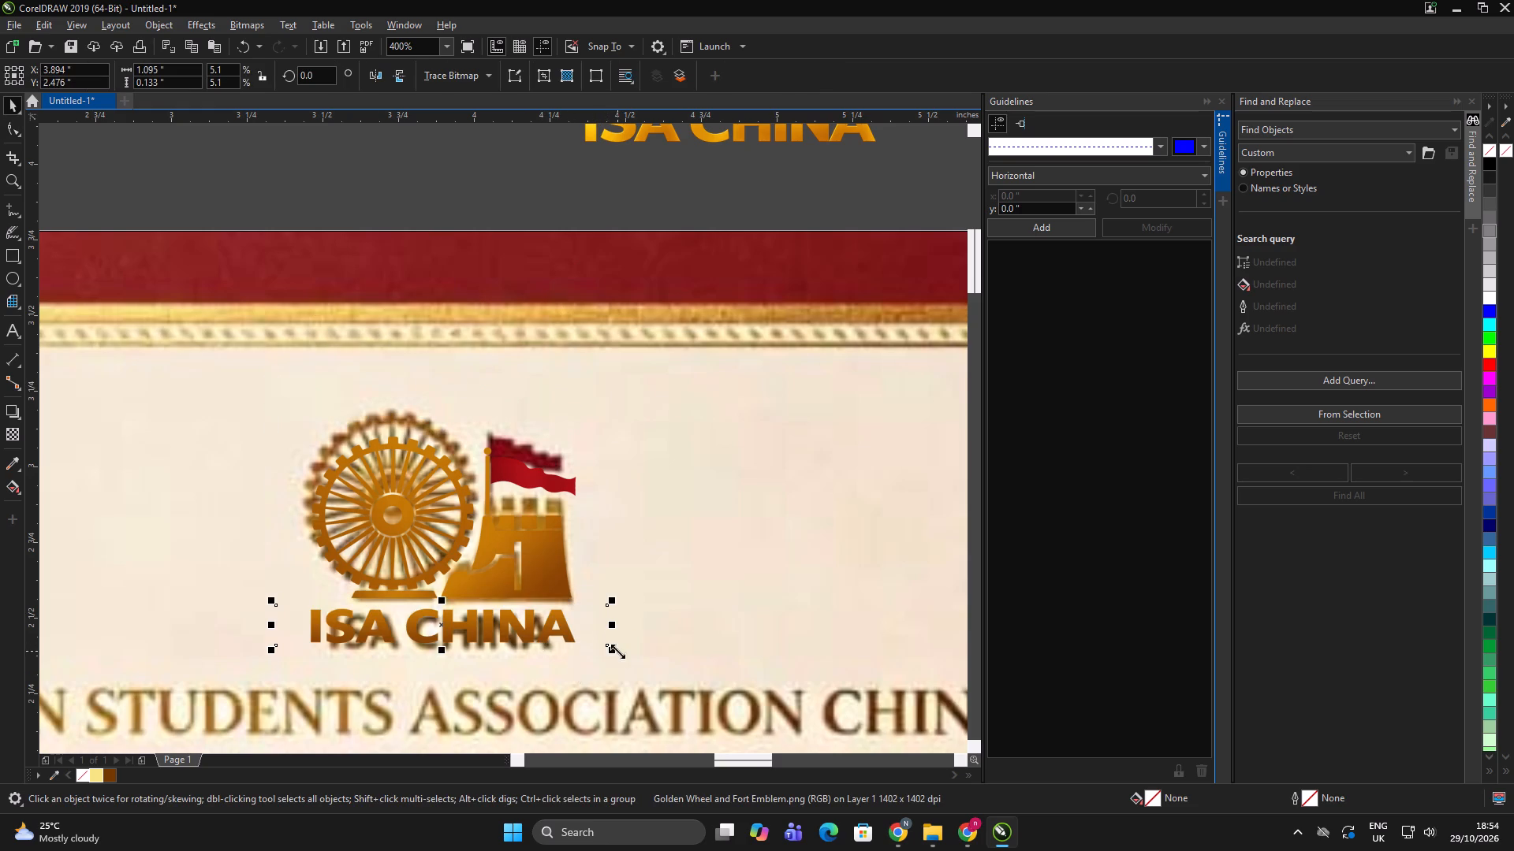
pyautogui.moveTo(615, 652); pyautogui.dragTo(586, 662)
pyautogui.scroll(1, 494, 647)
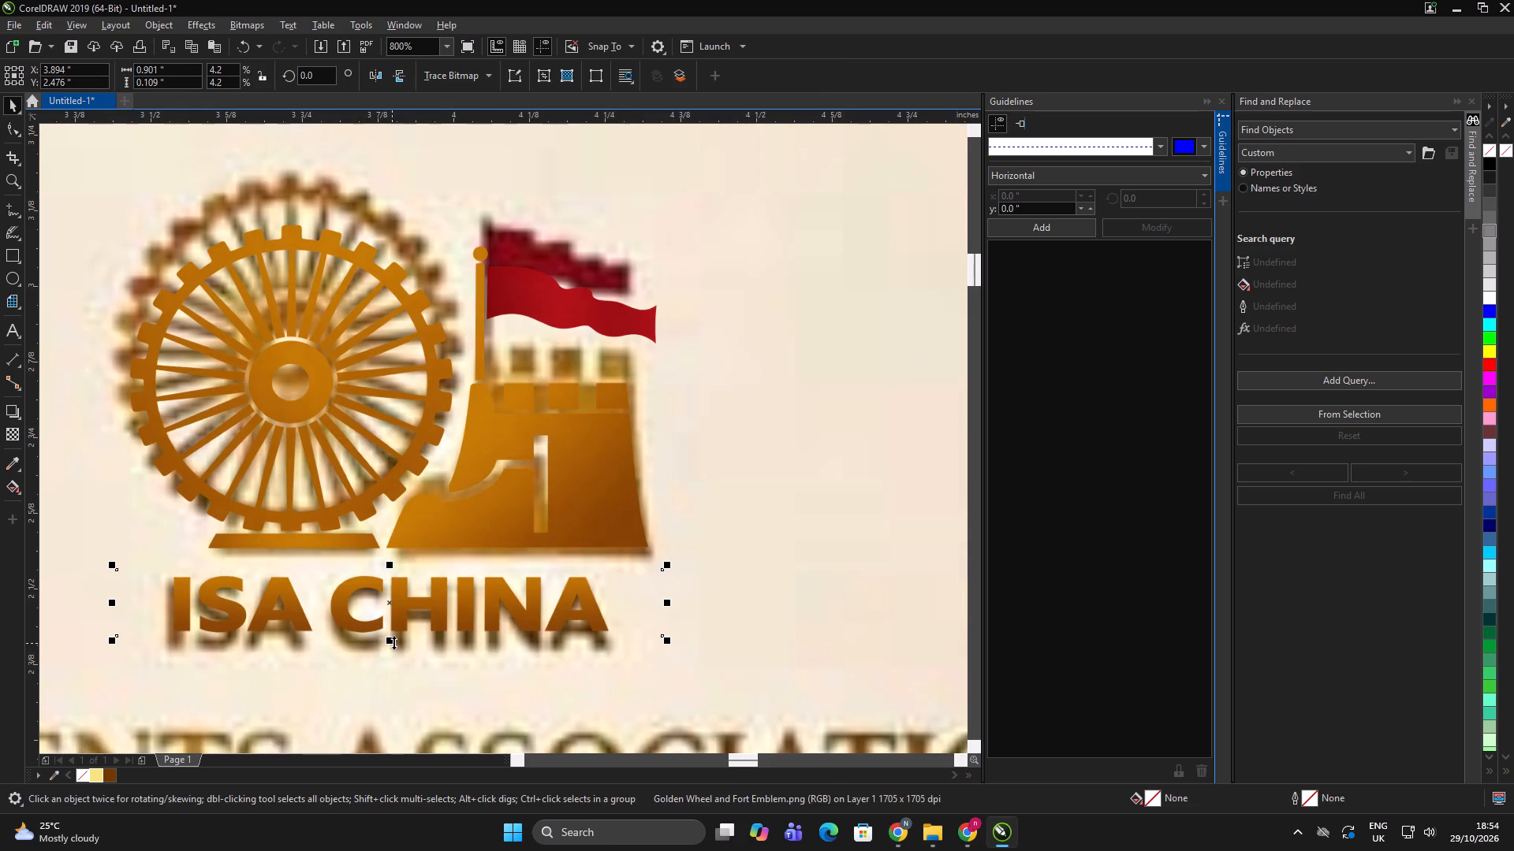
pyautogui.moveTo(393, 641); pyautogui.dragTo(397, 658)
pyautogui.scroll(-2, 591, 478)
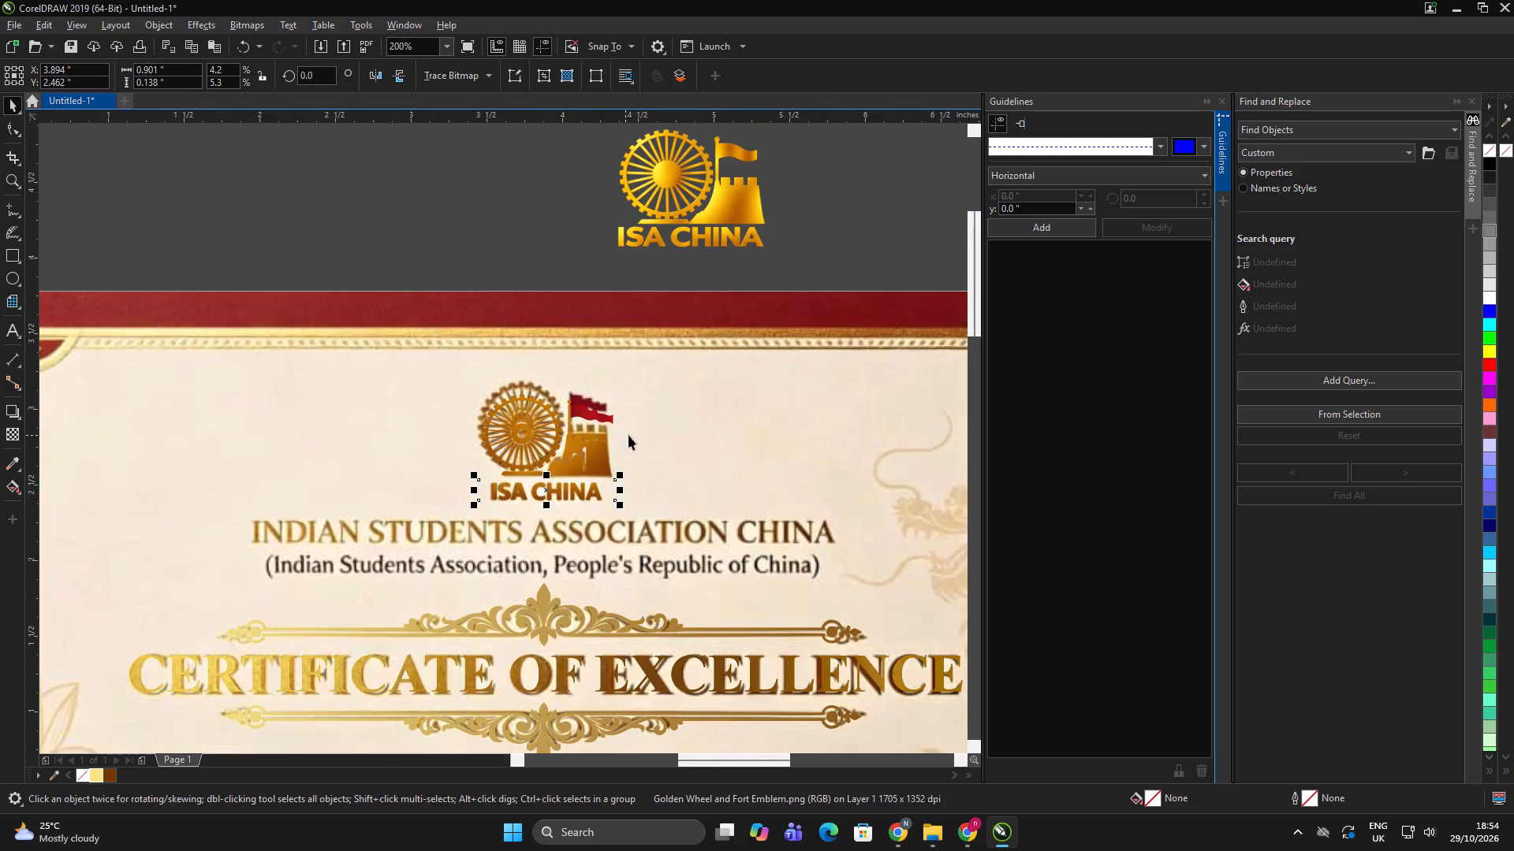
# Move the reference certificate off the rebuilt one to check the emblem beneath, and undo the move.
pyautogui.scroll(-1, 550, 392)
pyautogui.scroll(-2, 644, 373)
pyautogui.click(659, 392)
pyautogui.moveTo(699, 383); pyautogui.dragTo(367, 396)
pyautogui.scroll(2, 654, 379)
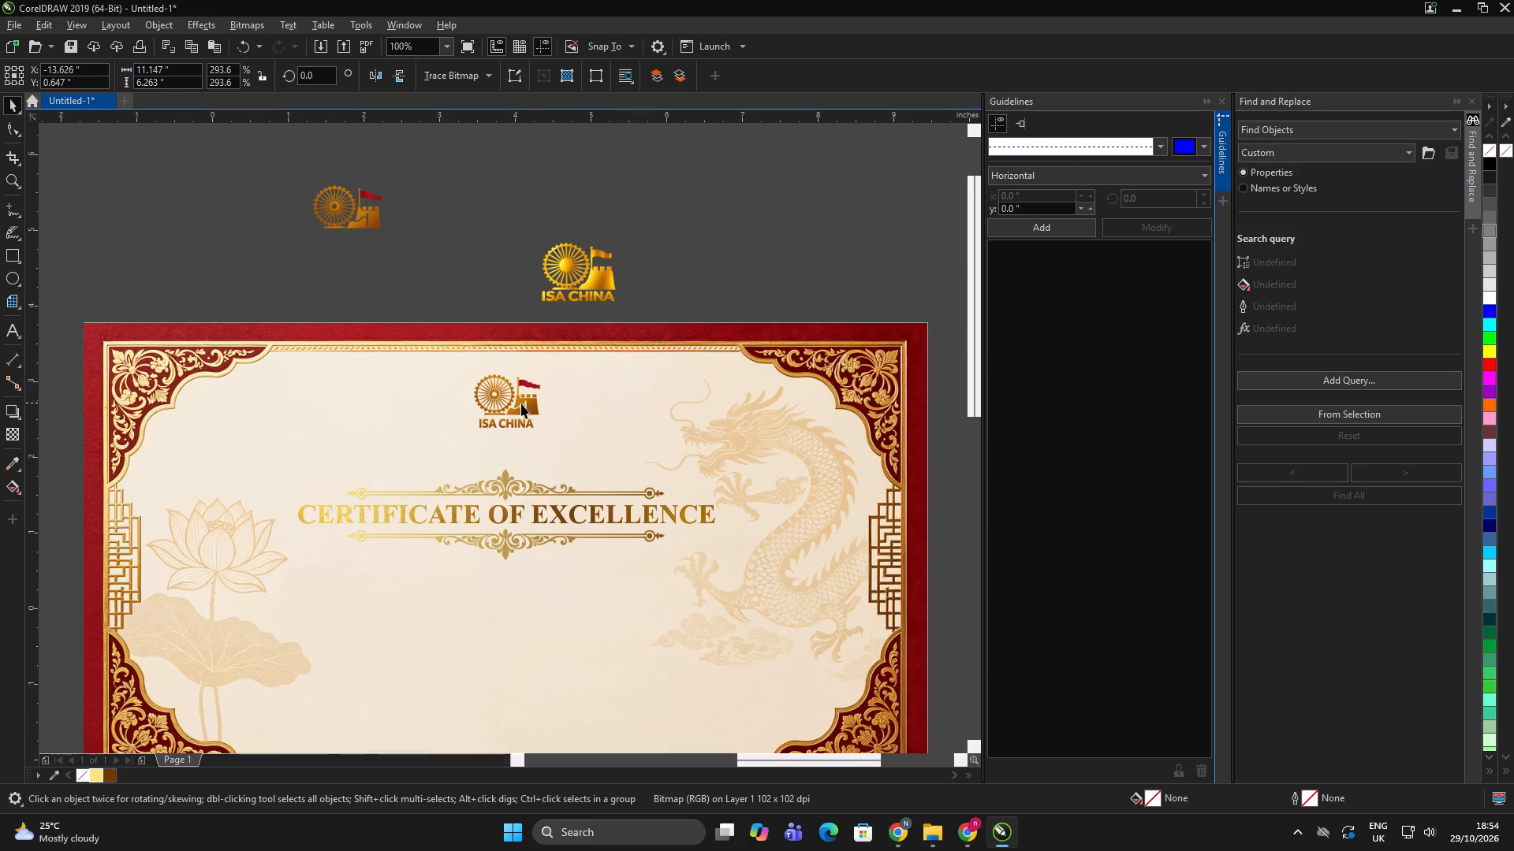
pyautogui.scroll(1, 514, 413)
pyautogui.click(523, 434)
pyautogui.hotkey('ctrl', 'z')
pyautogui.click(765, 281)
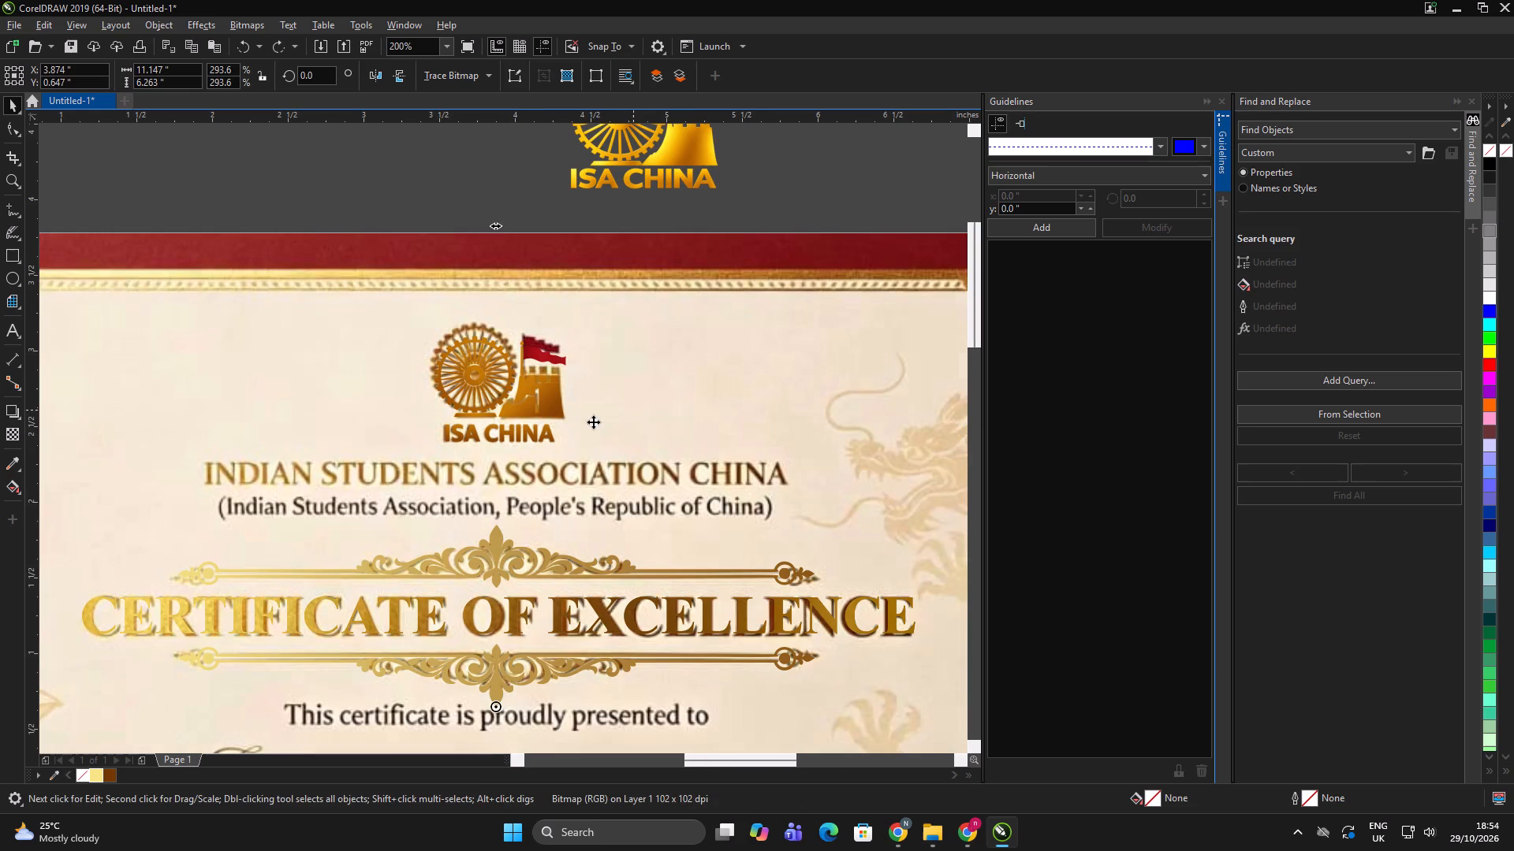
# Resize the wheel-and-fort emblem to about 1.101 by 0.609 inches and shift it to match the reference emblem.
pyautogui.click(528, 436)
pyautogui.click(524, 389)
pyautogui.scroll(1, 541, 371)
pyautogui.moveTo(520, 415); pyautogui.dragTo(522, 401)
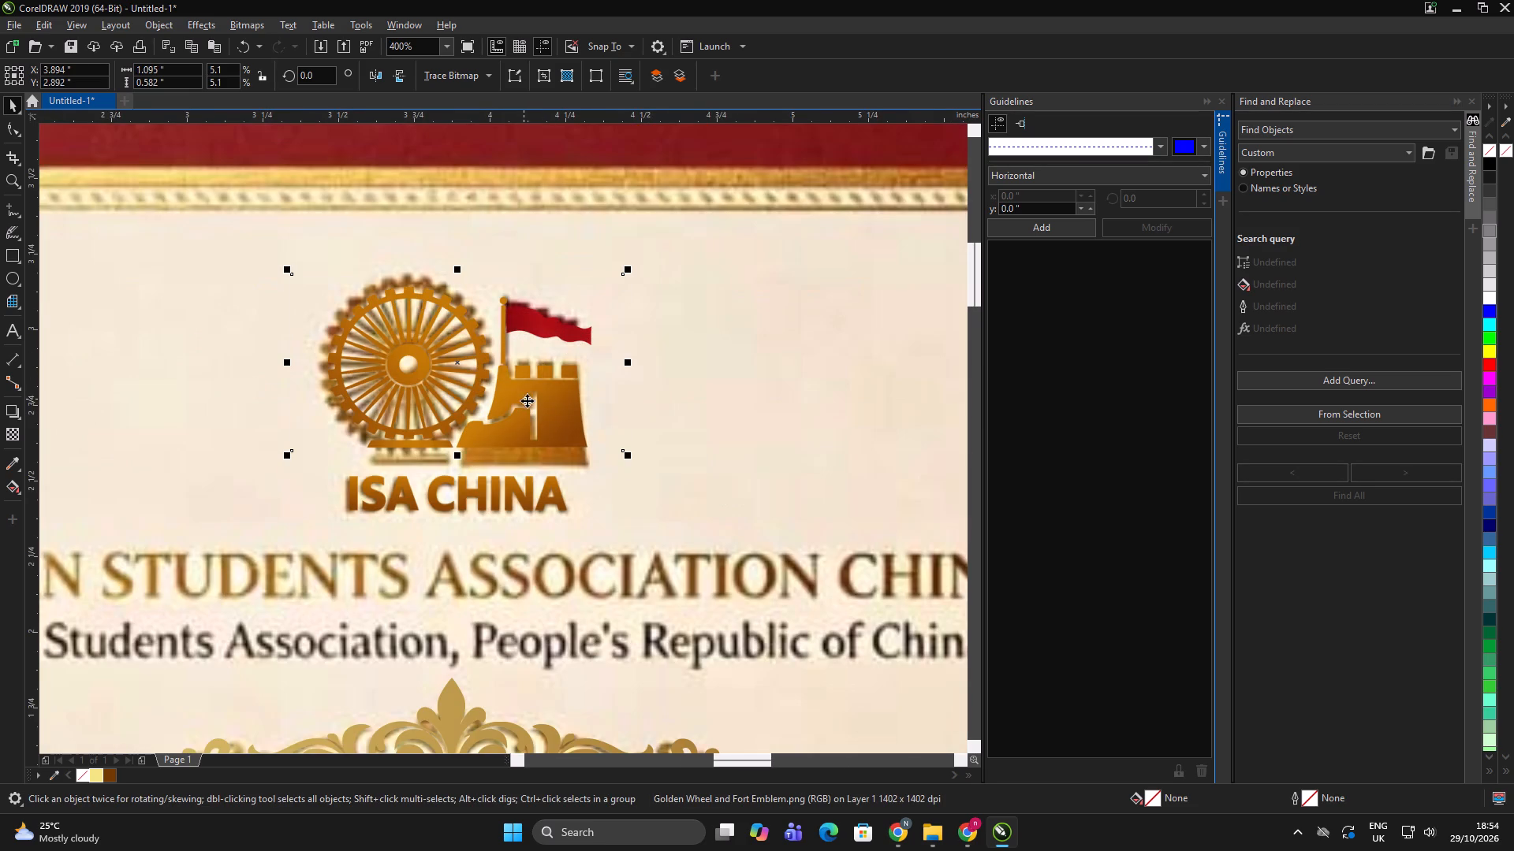
pyautogui.moveTo(627, 455); pyautogui.dragTo(635, 465)
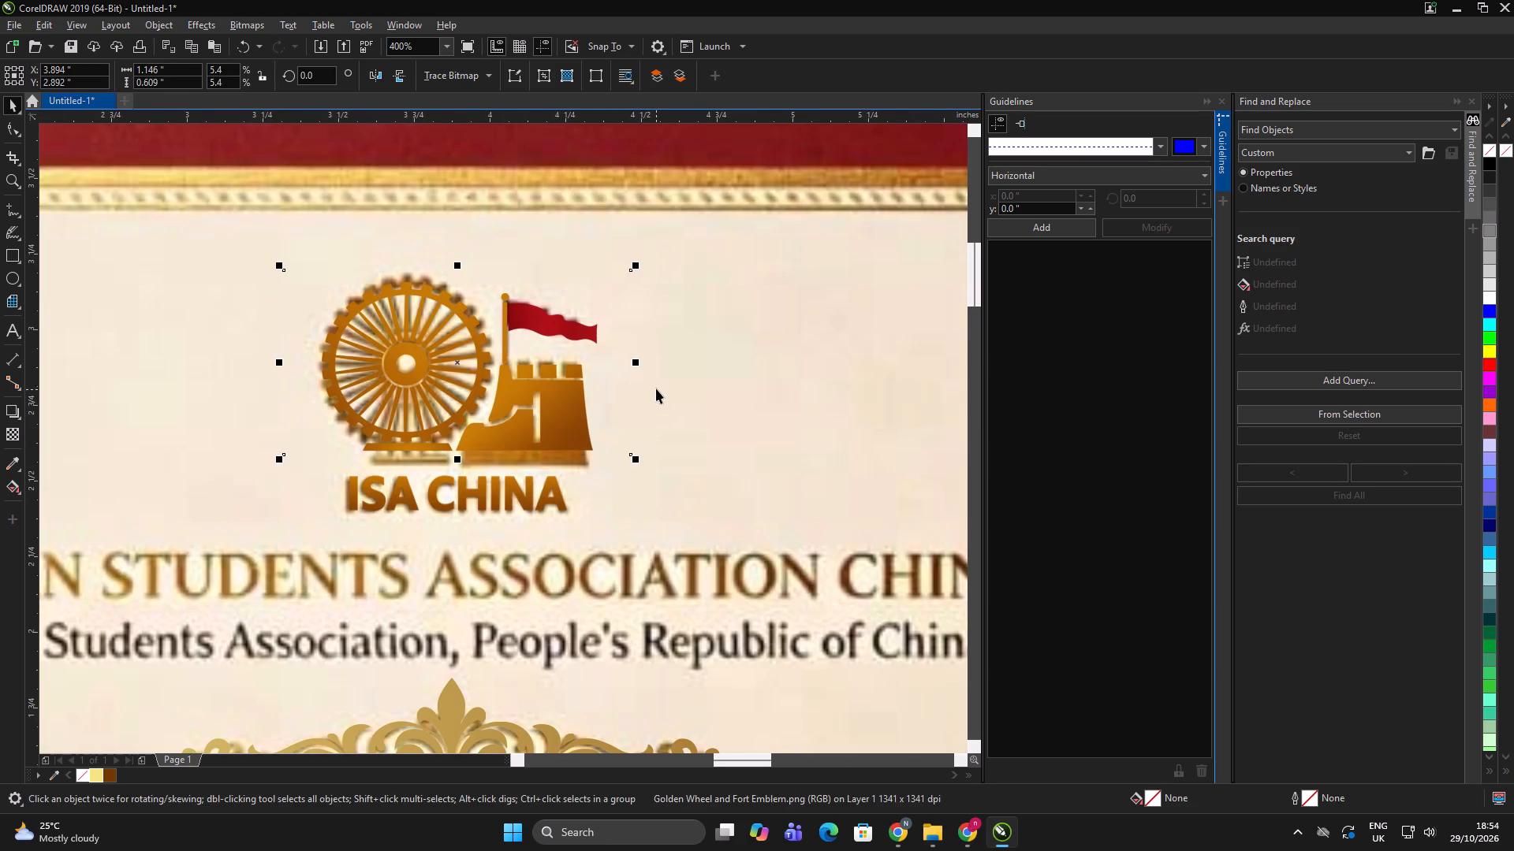
pyautogui.moveTo(640, 363); pyautogui.dragTo(627, 366)
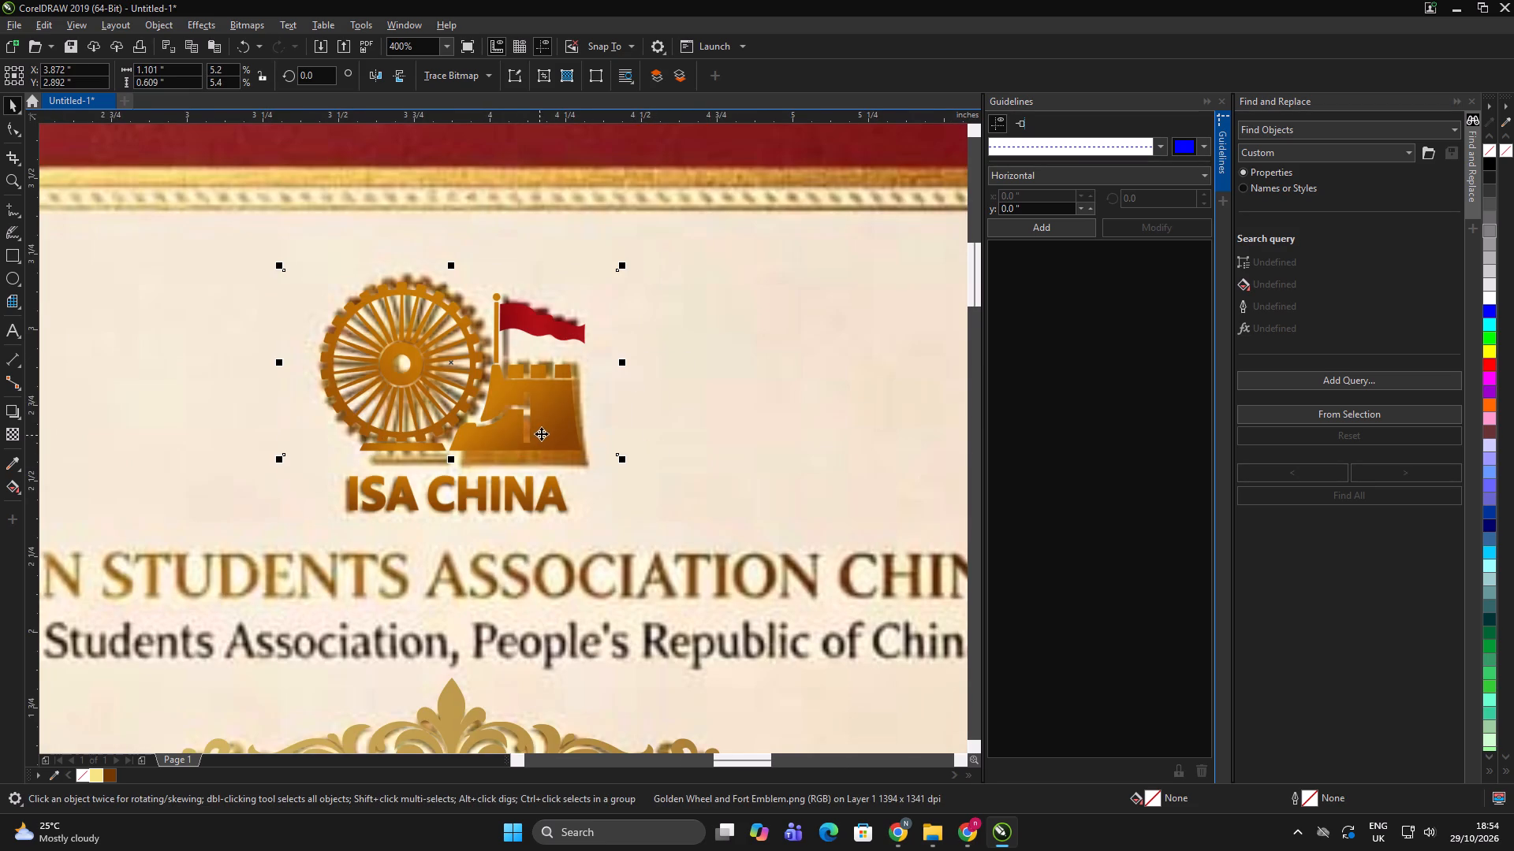
pyautogui.moveTo(541, 433); pyautogui.dragTo(548, 431)
# Centre the ISA CHINA lettering and the wheel-and-fort emblem horizontally on each other.
pyautogui.click(550, 500)
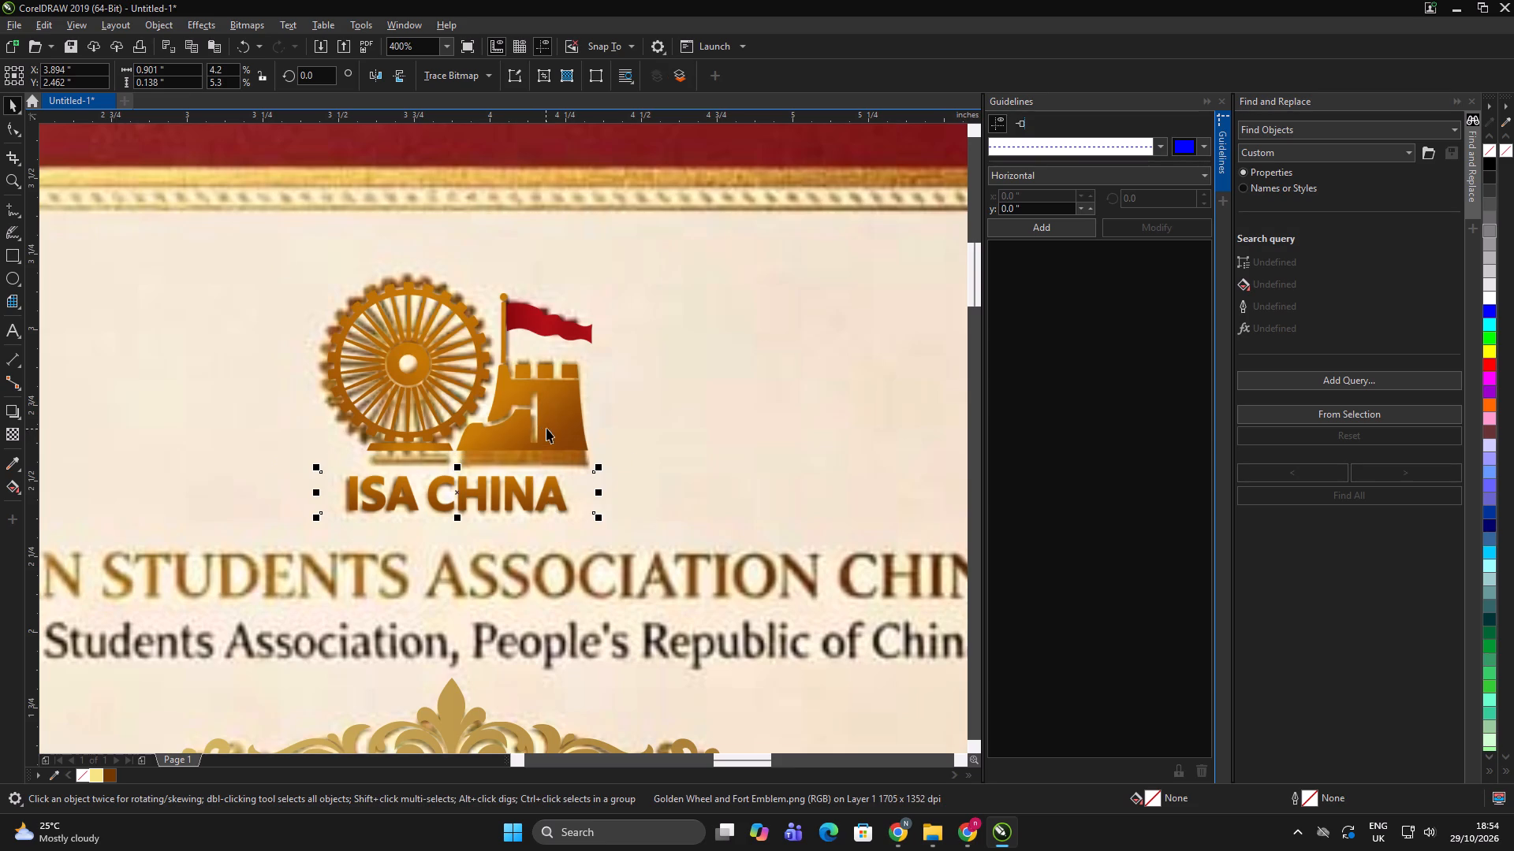
pyautogui.keyDown('shift'); pyautogui.click(548, 427); pyautogui.keyUp('shift')
pyautogui.press('c')
pyautogui.click(712, 416)
# Move the wheel-and-fort emblem down about 0.03 inches so its base meets the reference emblem's base.
pyautogui.click(569, 426)
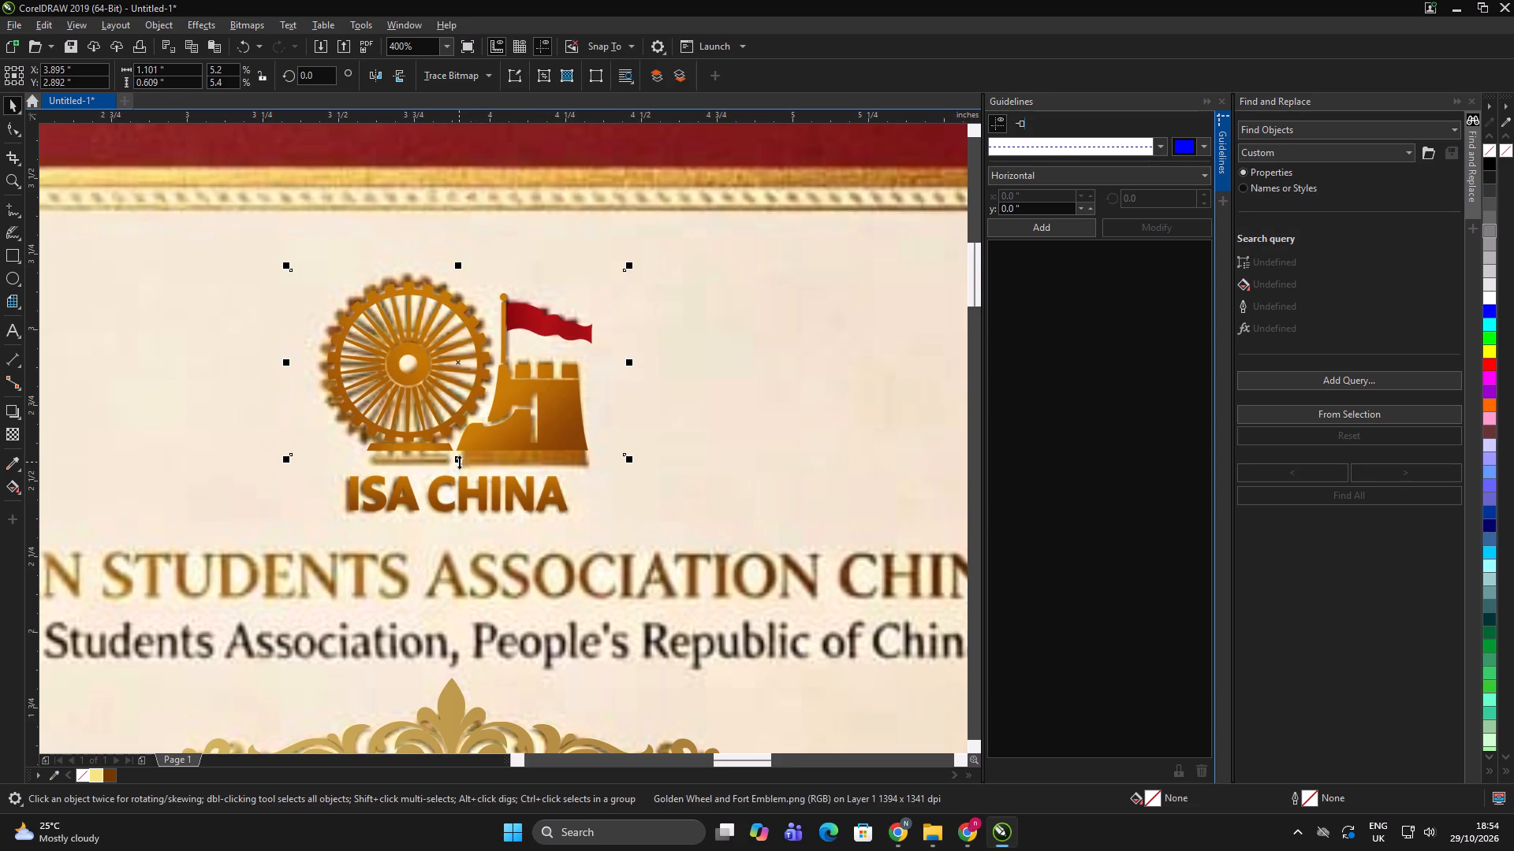
pyautogui.click(459, 462)
pyautogui.scroll(2, 459, 465)
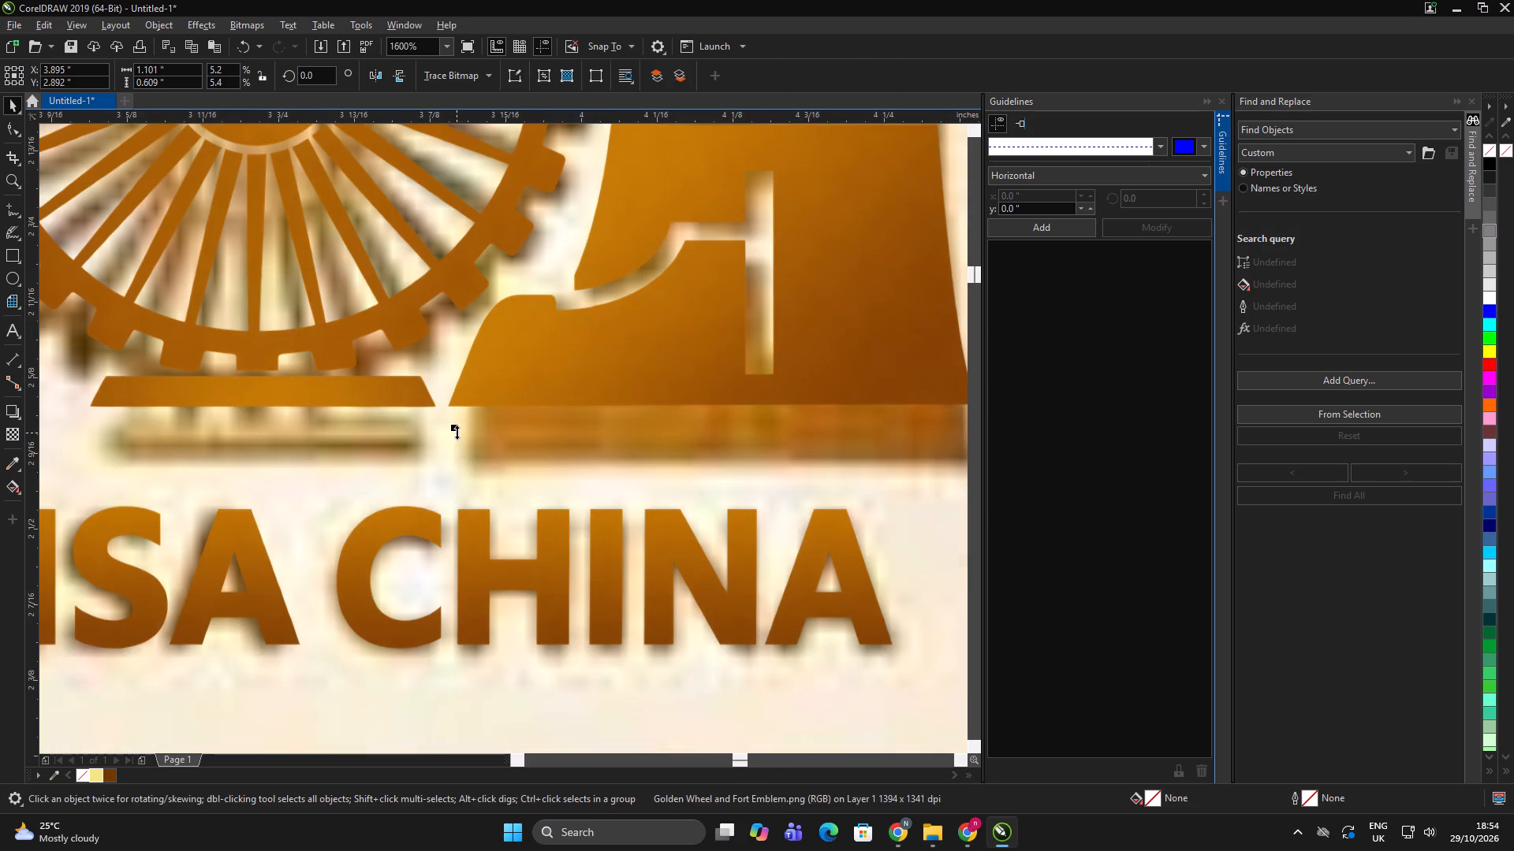
pyautogui.moveTo(520, 351); pyautogui.dragTo(519, 388)
pyautogui.scroll(-2, 526, 435)
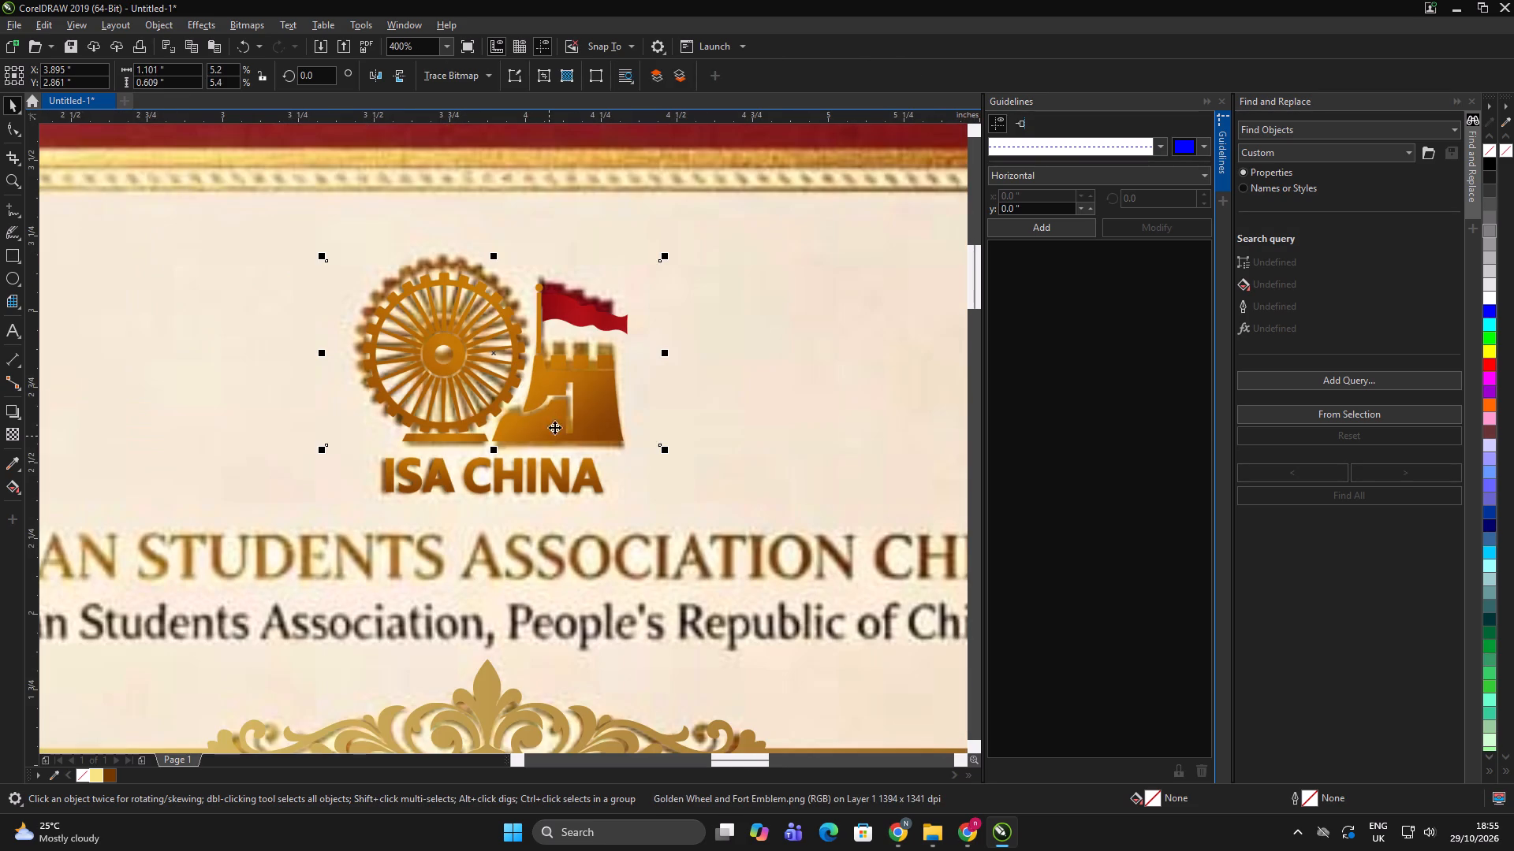
# Move the reference certificate off the rebuilt certificate to the empty area on its left.
pyautogui.click(552, 474)
pyautogui.scroll(-4, 526, 393)
pyautogui.click(712, 383)
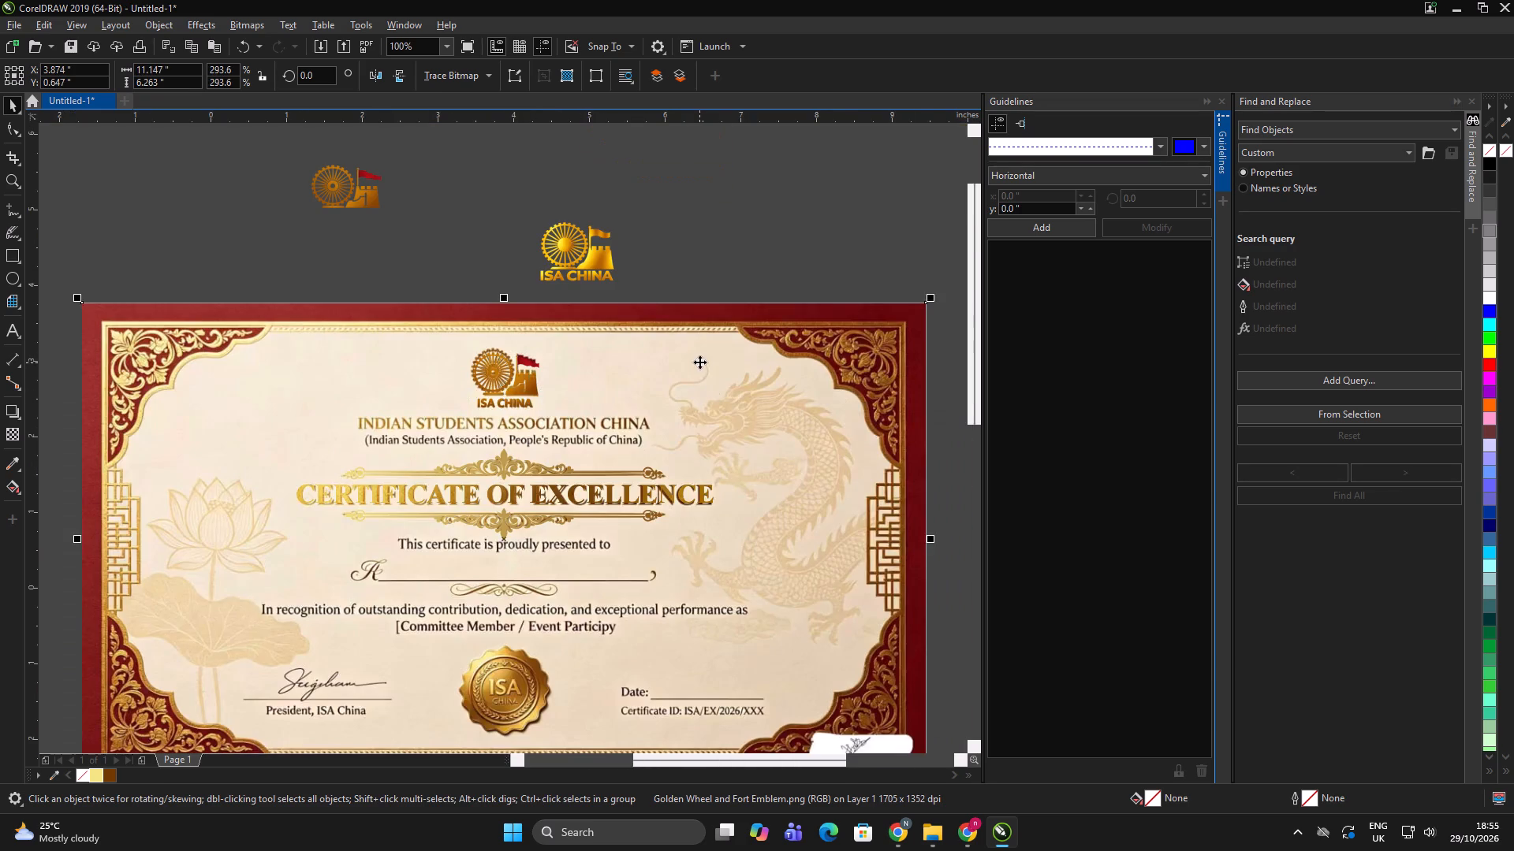
pyautogui.scroll(-2, 700, 361)
pyautogui.moveTo(728, 366); pyautogui.dragTo(502, 377)
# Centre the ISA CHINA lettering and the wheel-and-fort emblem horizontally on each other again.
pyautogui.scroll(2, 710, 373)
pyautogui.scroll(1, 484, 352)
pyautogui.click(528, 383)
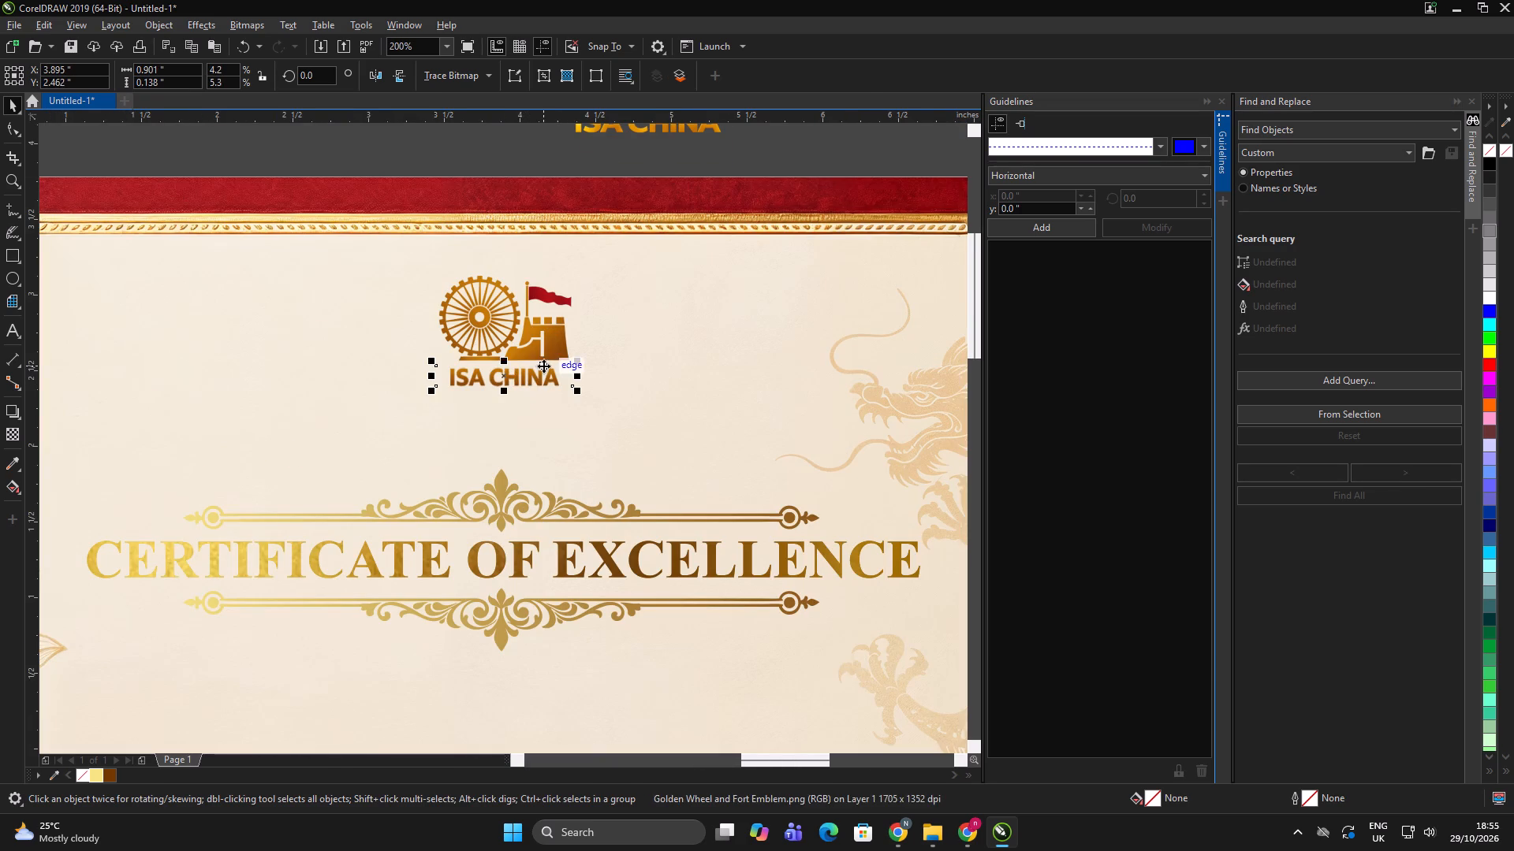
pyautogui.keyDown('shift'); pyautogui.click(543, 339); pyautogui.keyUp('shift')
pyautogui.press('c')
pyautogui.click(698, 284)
# Nudge the ISA CHINA lettering about 0.05 inches to the right beneath the wheel and fort.
pyautogui.click(541, 379)
pyautogui.press('Right')
pyautogui.press('Right')
pyautogui.press('Right')
pyautogui.press('Right')
pyautogui.press('Right')
pyautogui.press('Right')
pyautogui.press('Right')
pyautogui.press('Right')
pyautogui.press('Right')
pyautogui.press('Right')
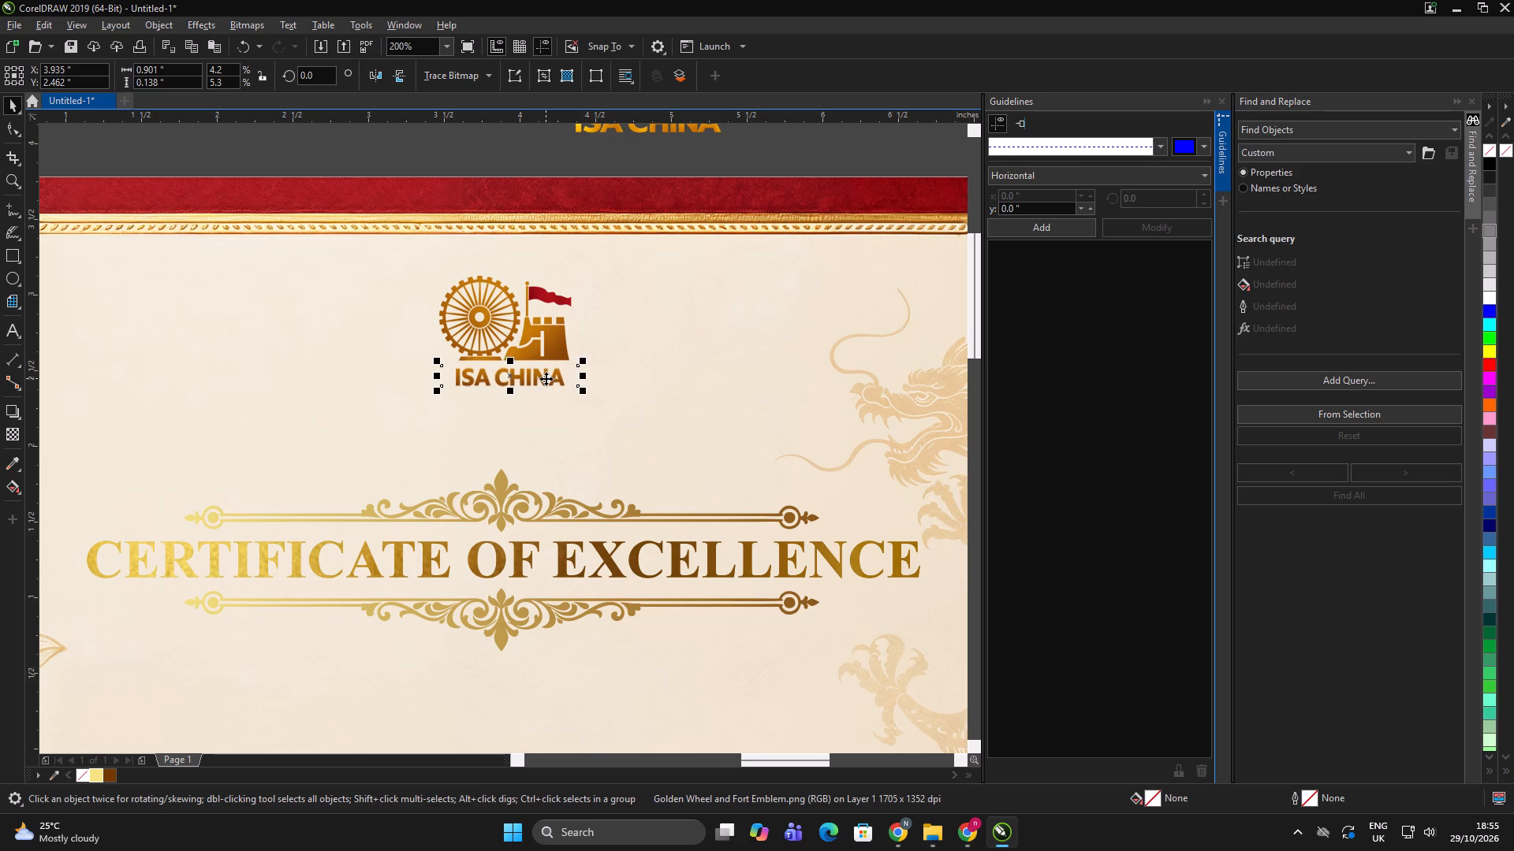
pyautogui.press('Right')
pyautogui.press('Right')
pyautogui.press('Right')
# Group the wheel-and-fort emblem with its lettering and centre the group horizontally on the certificate background.
pyautogui.keyDown('shift'); pyautogui.click(549, 321); pyautogui.keyUp('shift')
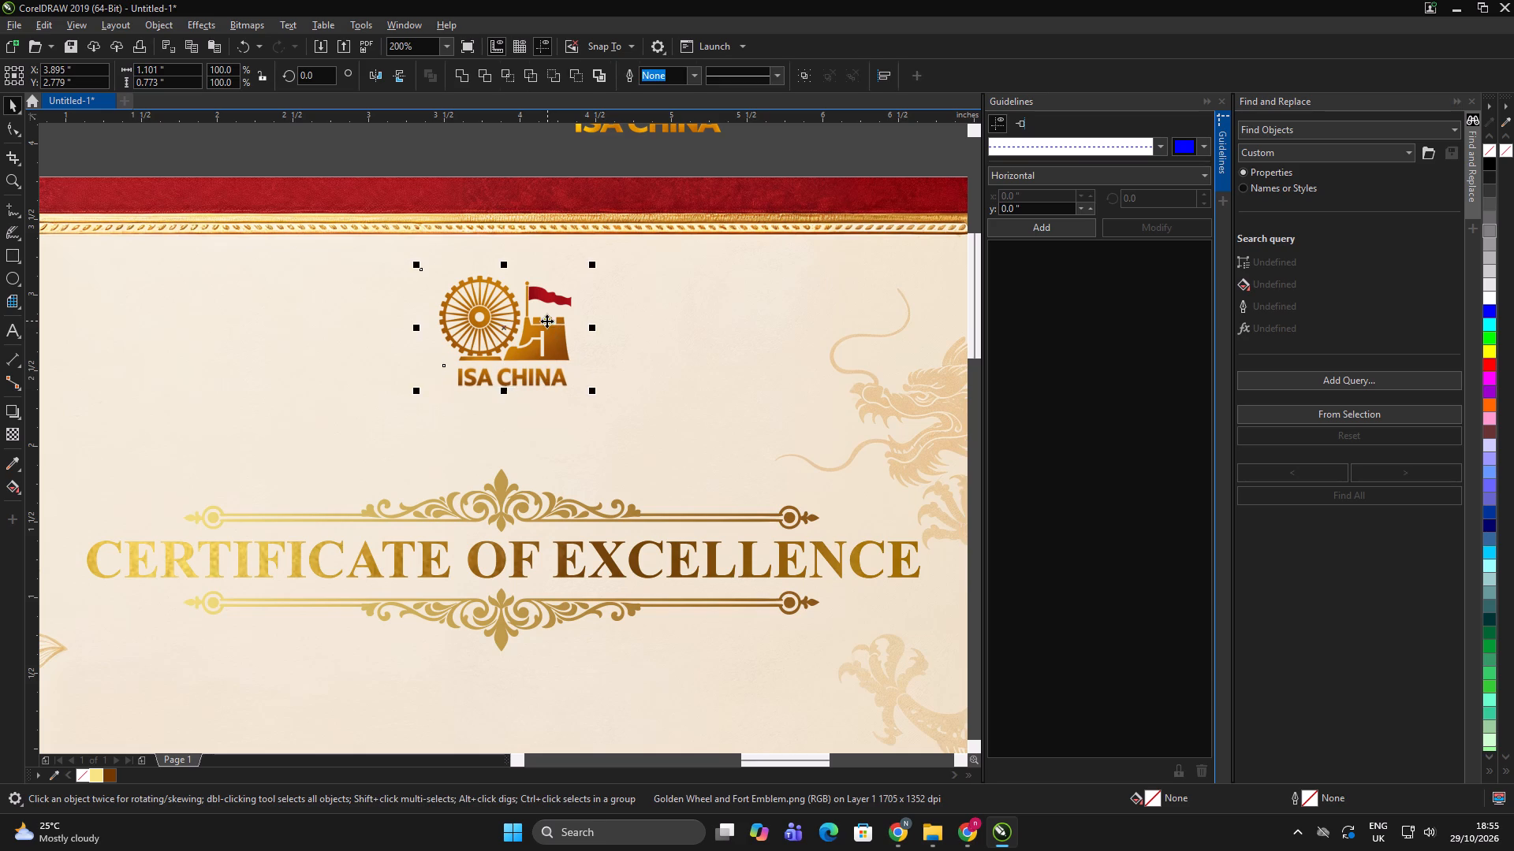
pyautogui.hotkey('ctrl', 'g')
pyautogui.scroll(-2, 498, 332)
pyautogui.keyDown('shift'); pyautogui.click(582, 309); pyautogui.keyUp('shift')
pyautogui.press('c')
pyautogui.doubleClick(870, 288)
pyautogui.scroll(2, 553, 340)
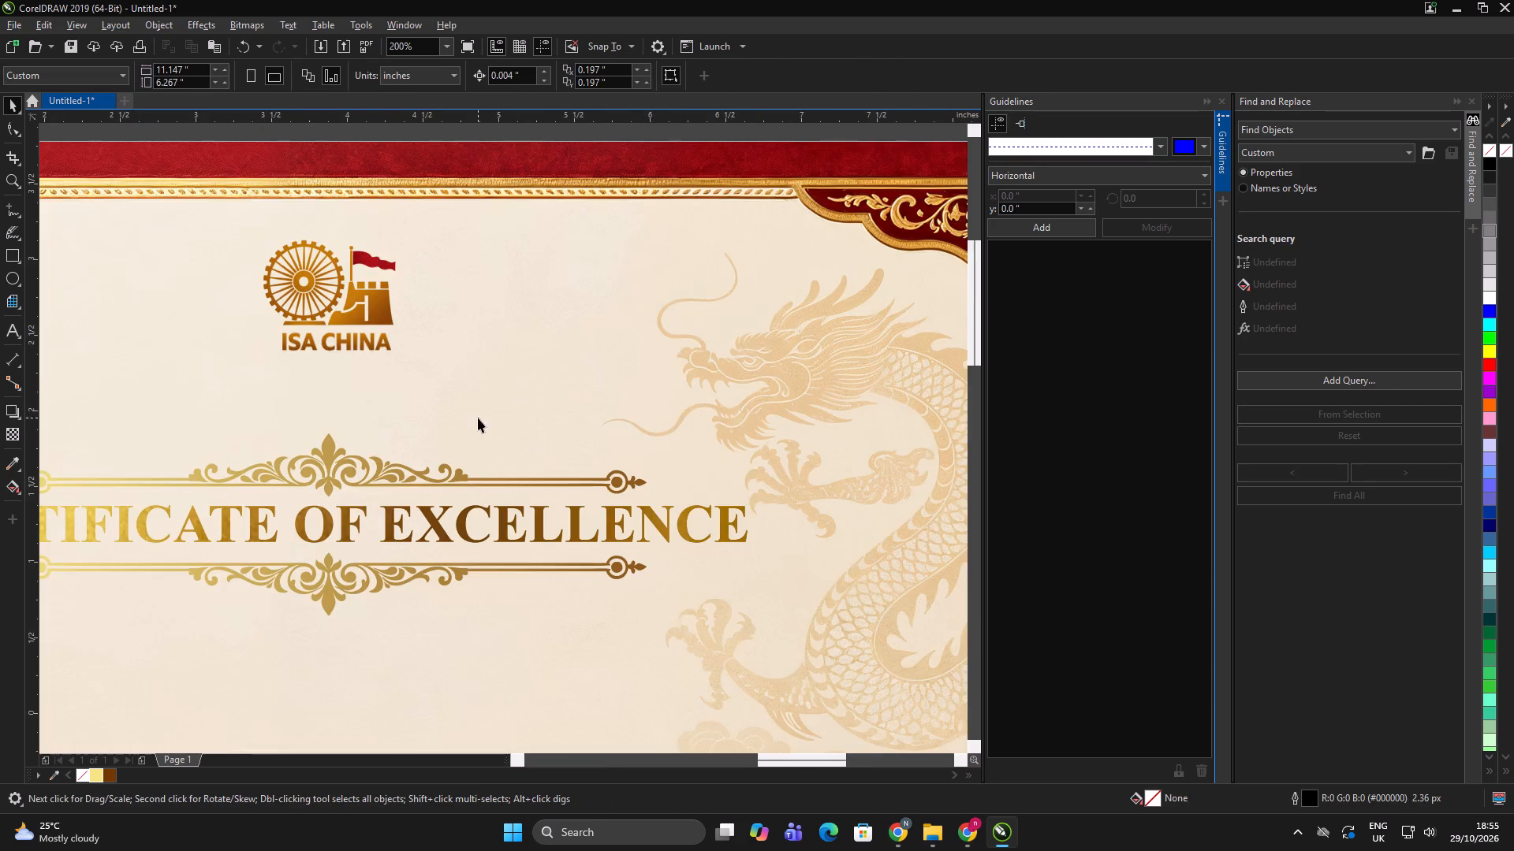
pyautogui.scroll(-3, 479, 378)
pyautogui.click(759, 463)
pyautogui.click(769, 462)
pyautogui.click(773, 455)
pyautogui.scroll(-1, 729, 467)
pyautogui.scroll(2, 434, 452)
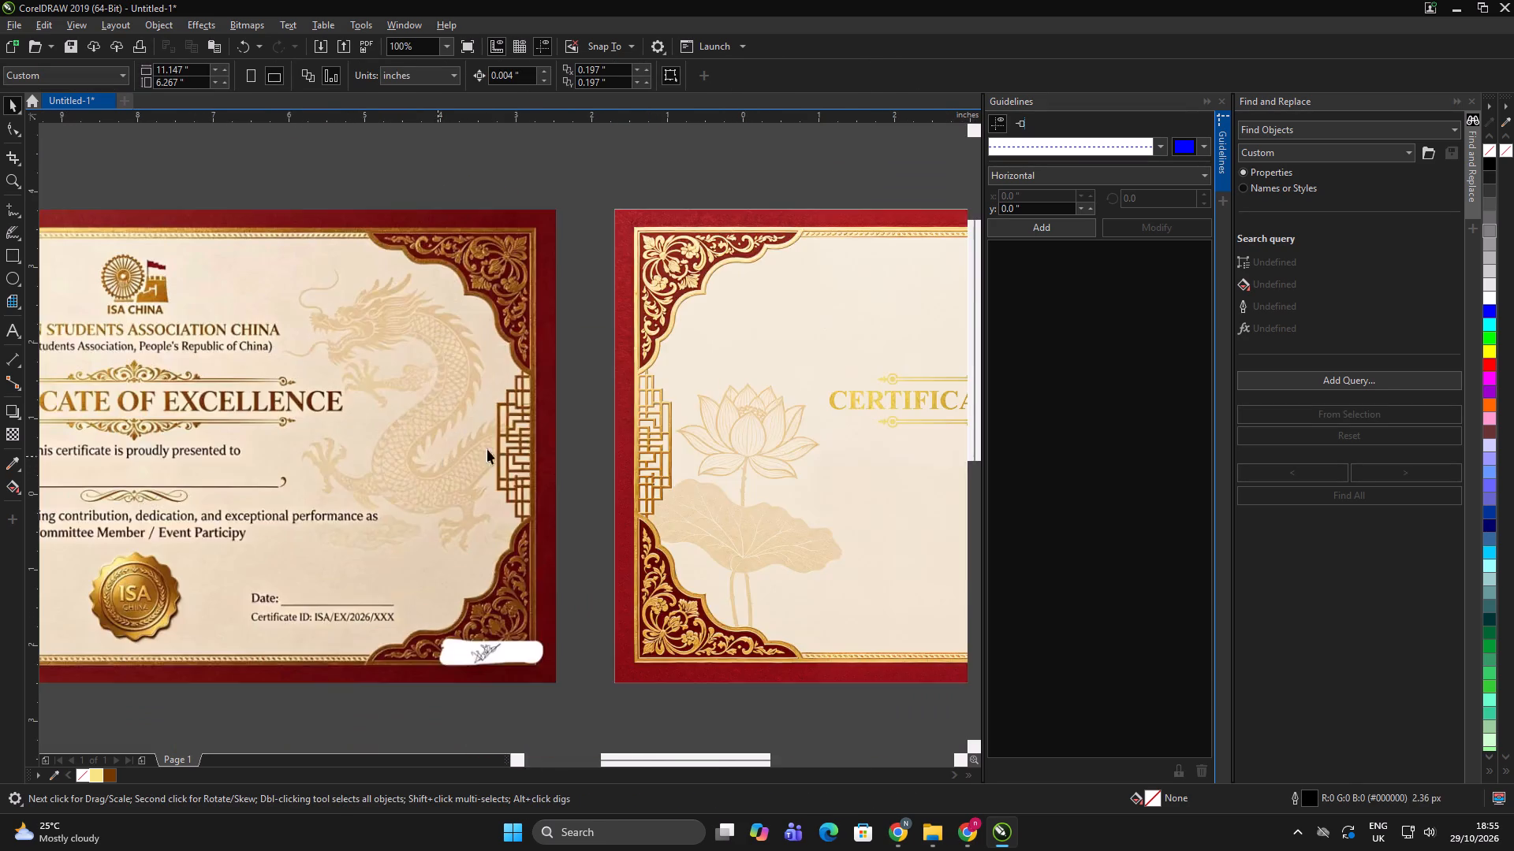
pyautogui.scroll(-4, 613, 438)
# Save the drawing as a CDR file named certificate in the Other Materials folder on drive D.
pyautogui.hotkey('ctrl', 's')
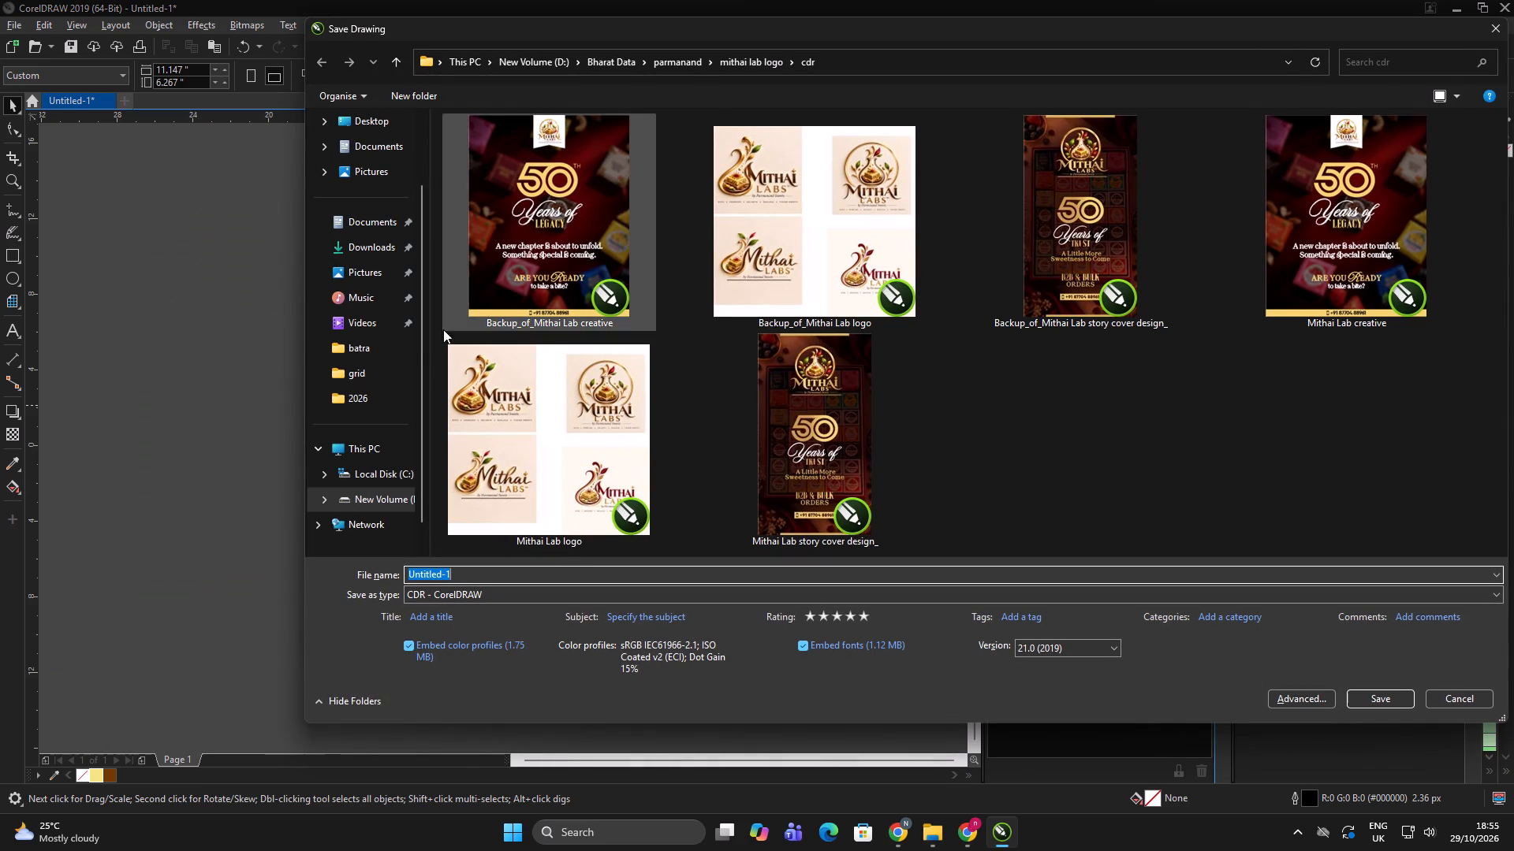
pyautogui.click(408, 495)
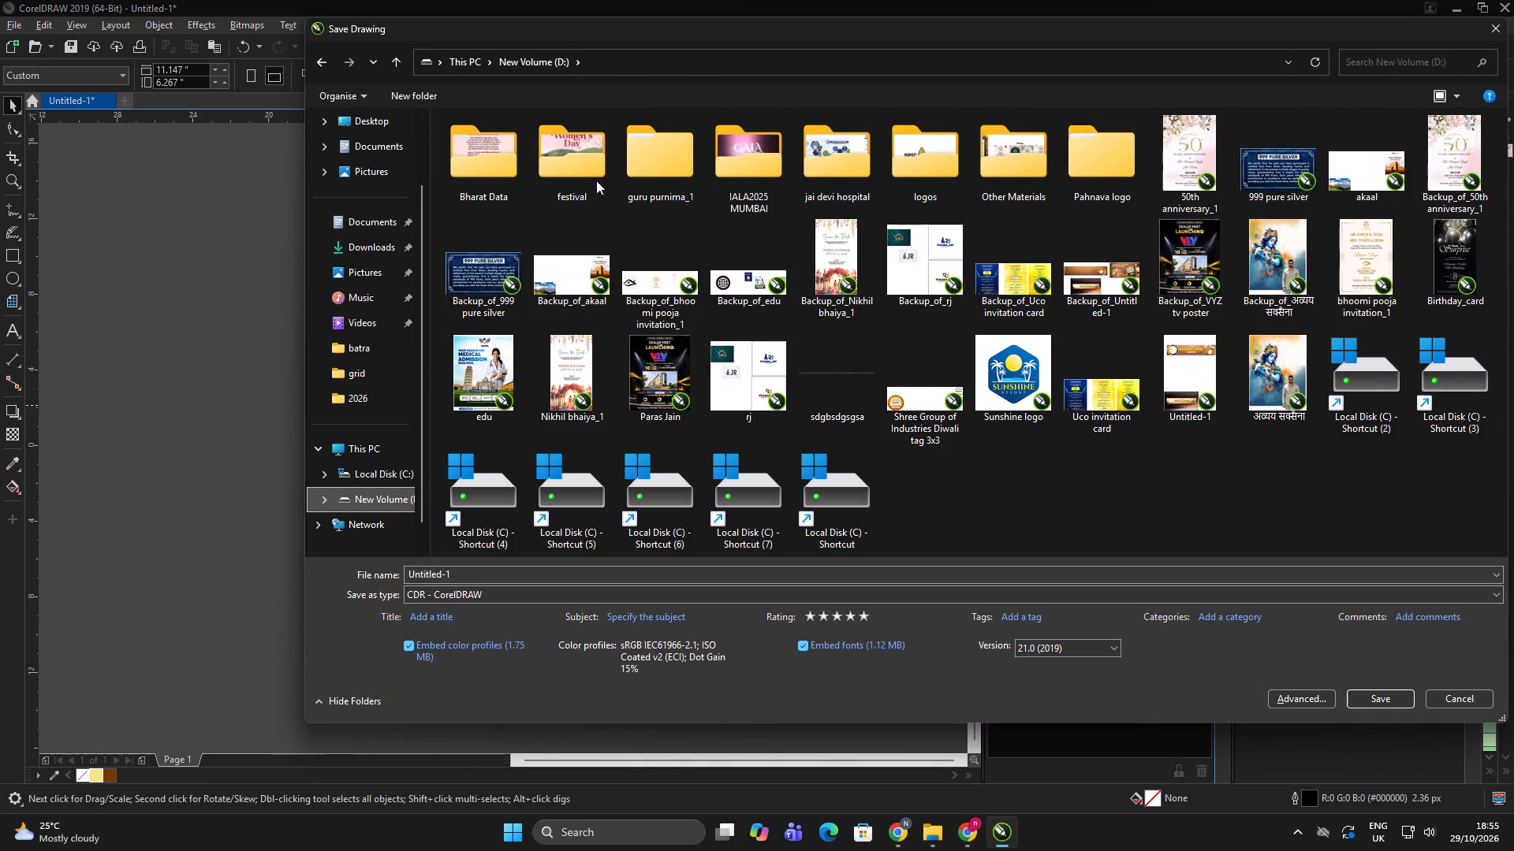
pyautogui.doubleClick(1022, 172)
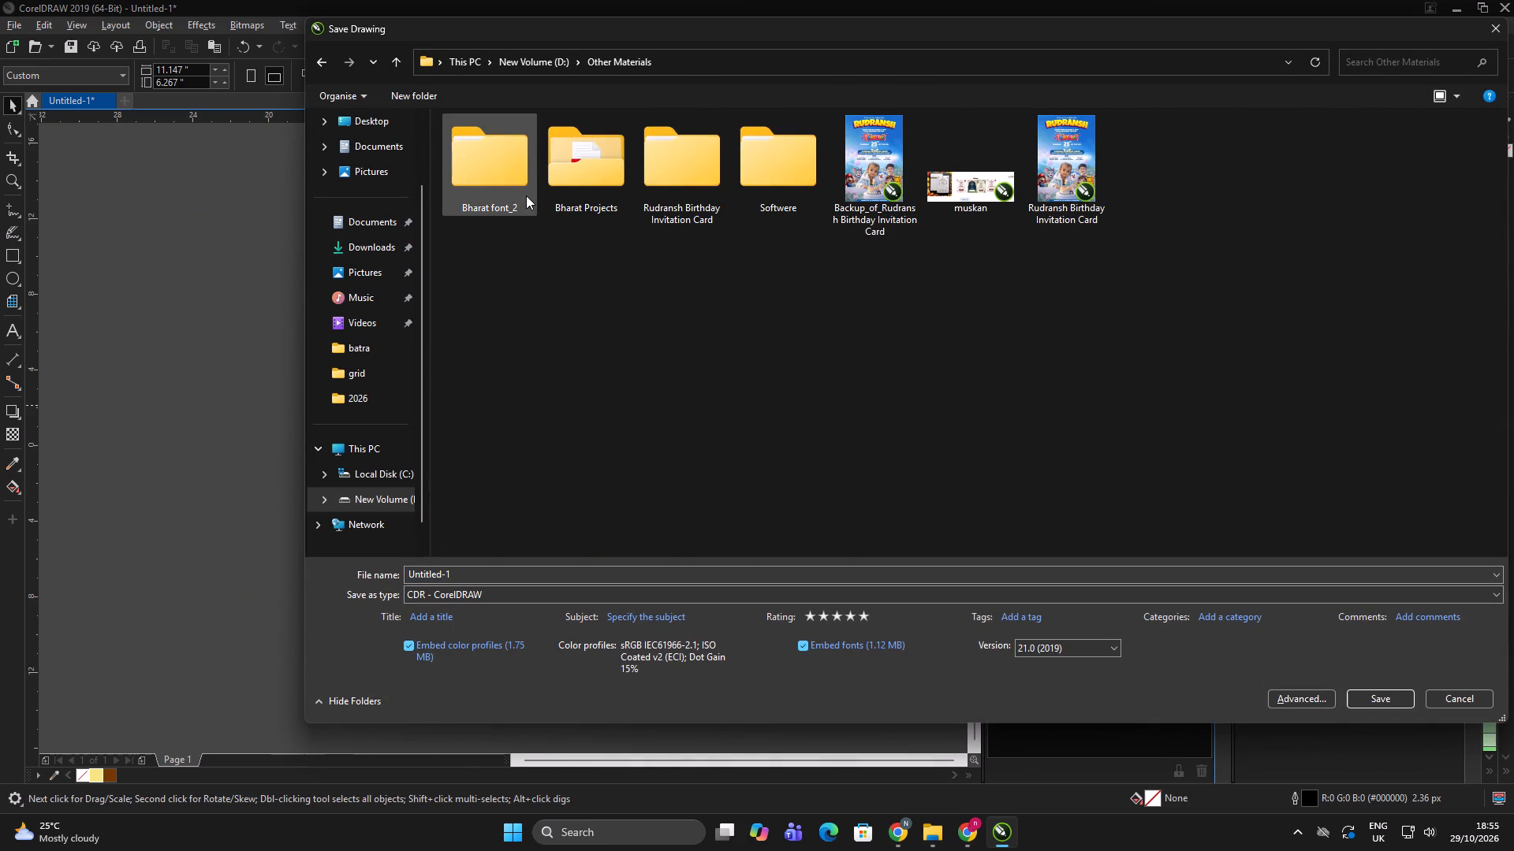
pyautogui.click(570, 573)
pyautogui.write('cert')
pyautogui.write('ificate')
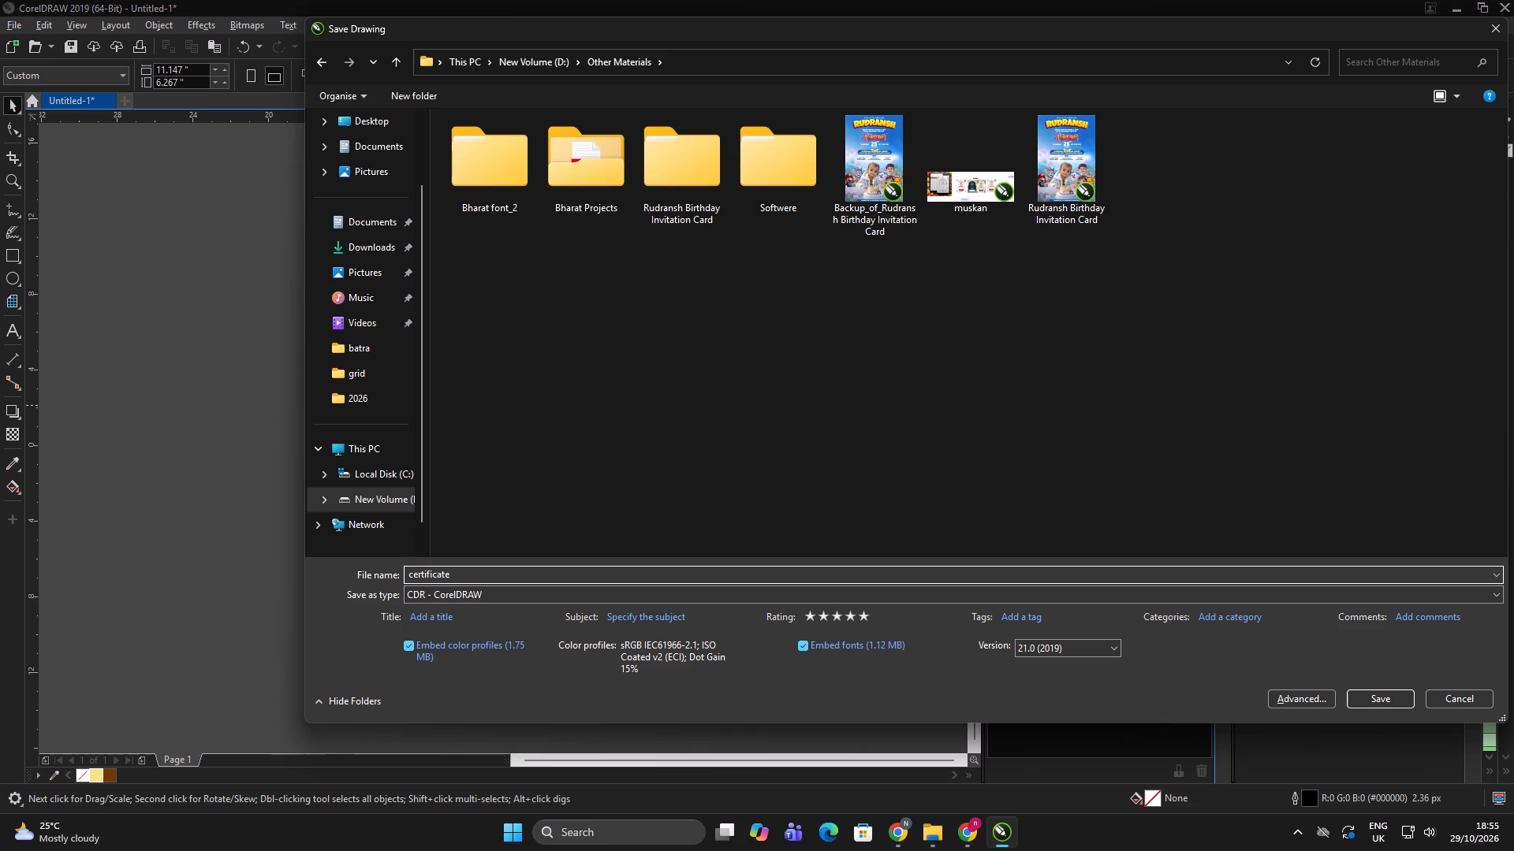
pyautogui.press('Return')
pyautogui.doubleClick(800, 271)
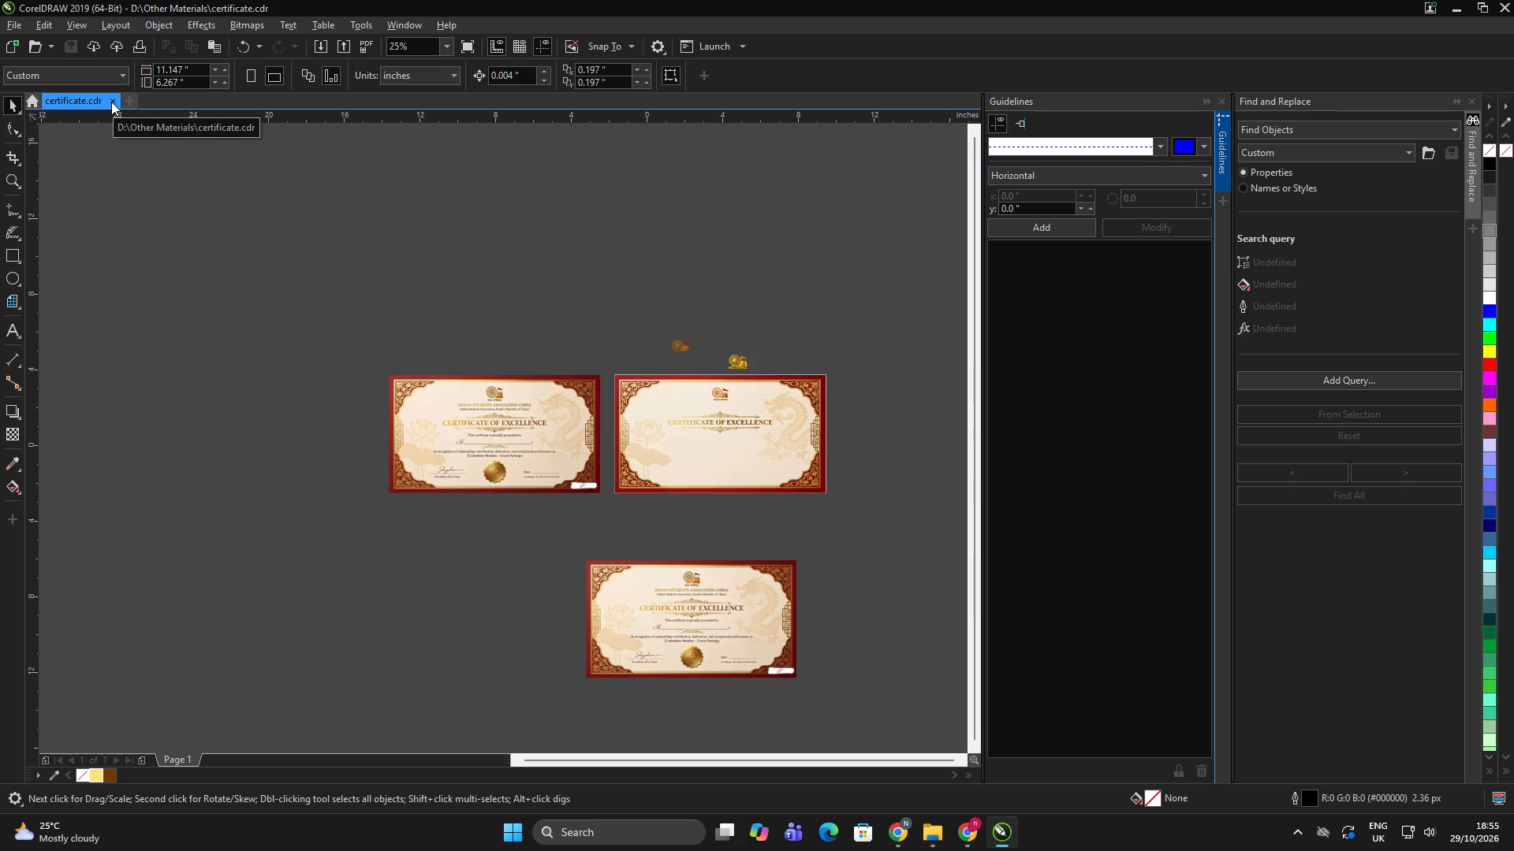
pyautogui.click(111, 102)
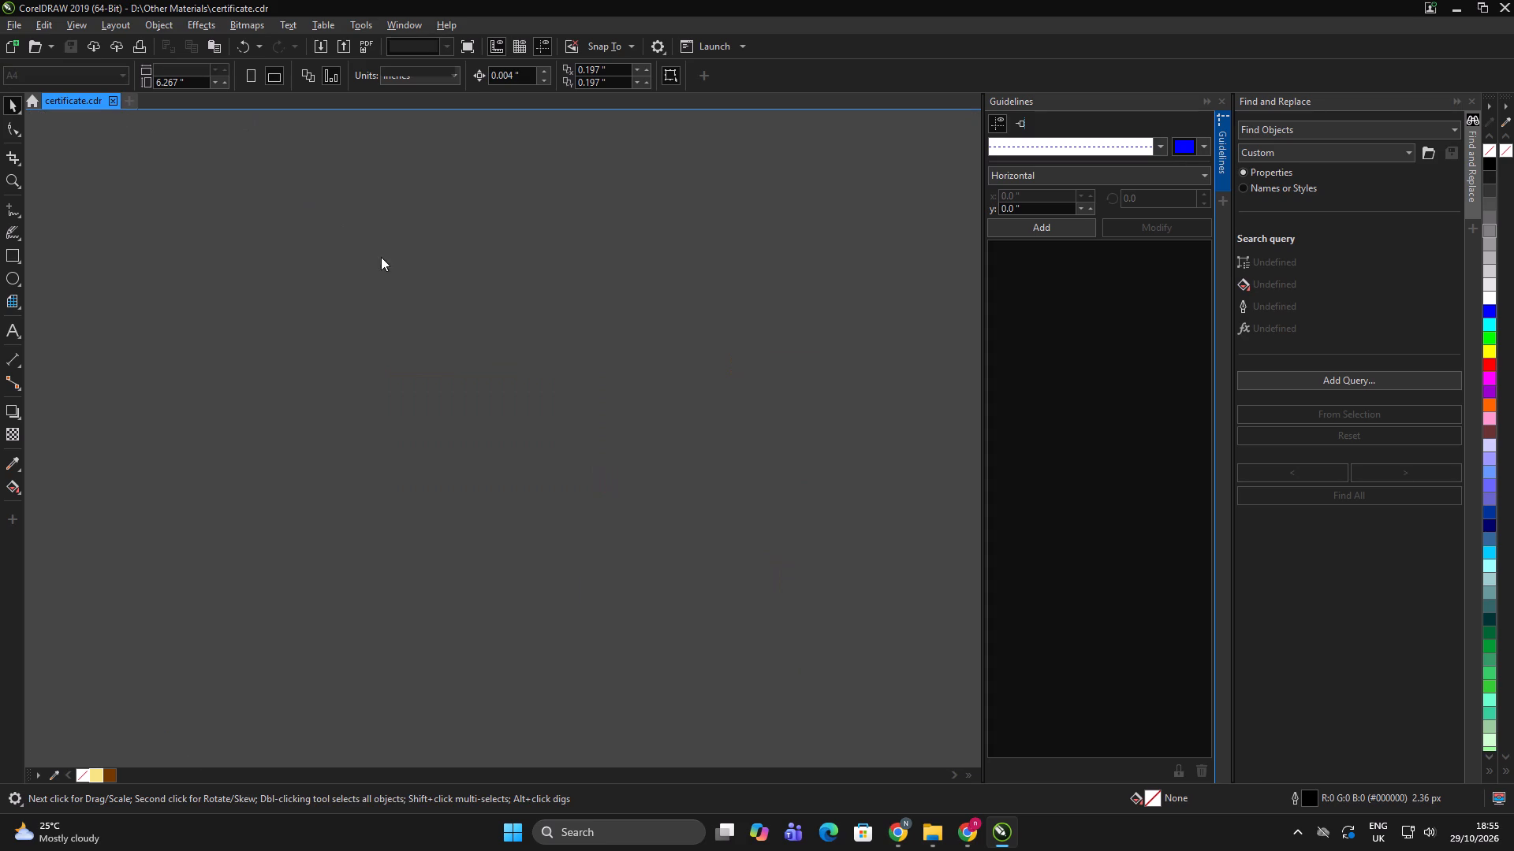